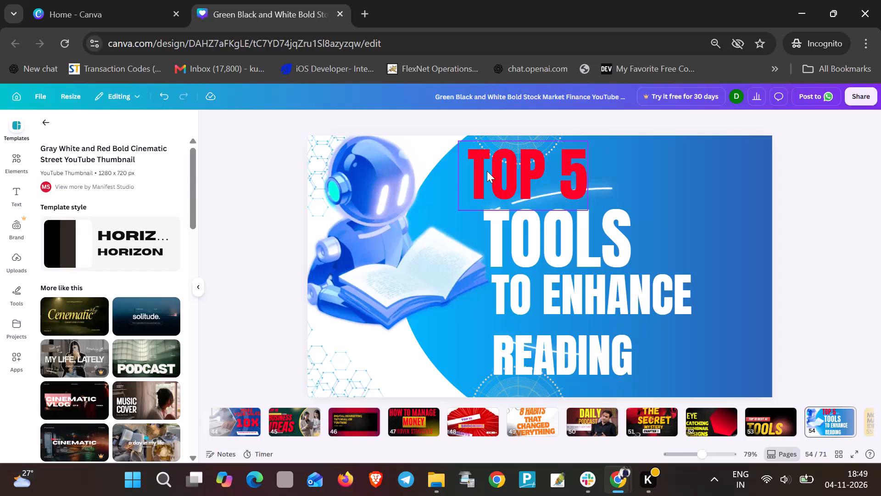
Nudge the TOOLS text slightly upward on page 54, closer to the TOP 5 line.
{"action": "left_click", "coordinate": [509, 180]}
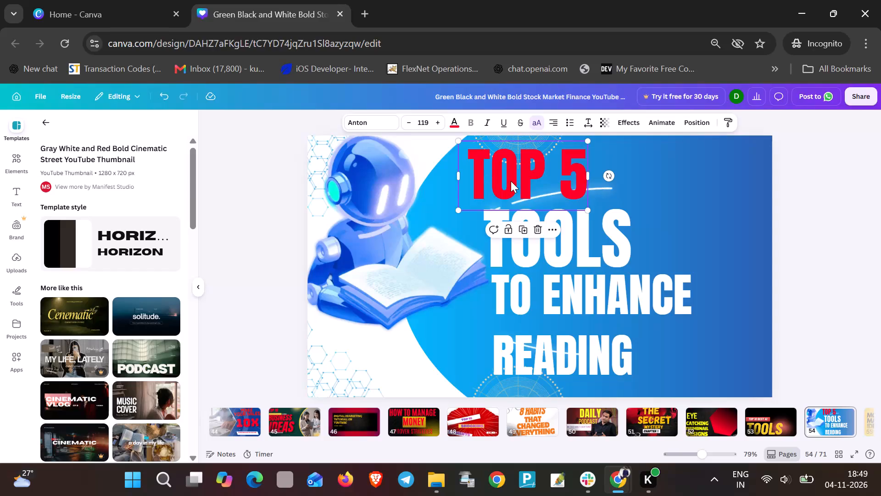
{"action": "left_click", "coordinate": [512, 247]}
{"action": "left_click_drag", "start_coordinate": [512, 248], "coordinate": [511, 240]}
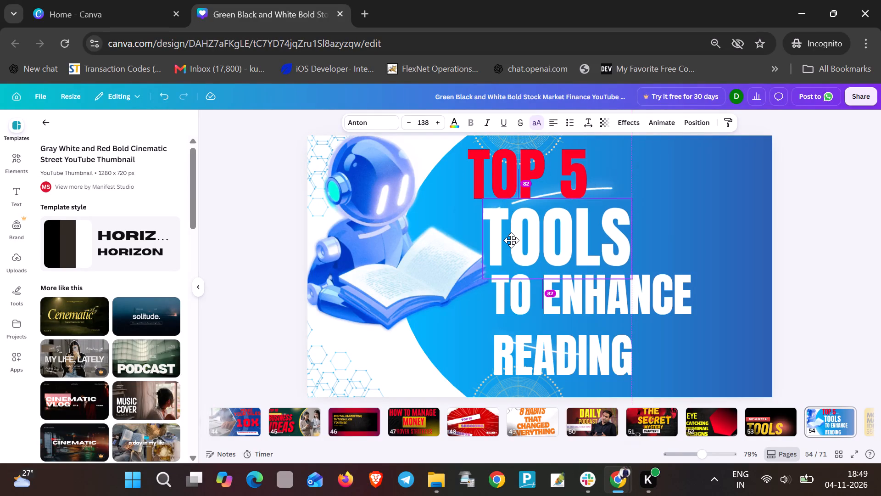
{"action": "left_click_drag", "start_coordinate": [511, 240], "coordinate": [511, 242]}
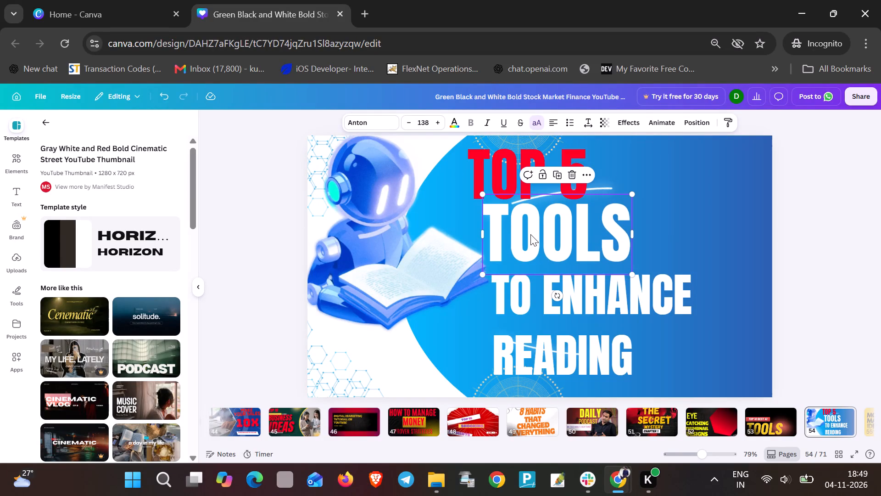
Recolour the TOOLS text to the same vivid red as TOP 5.
{"action": "triple_click", "coordinate": [530, 234]}
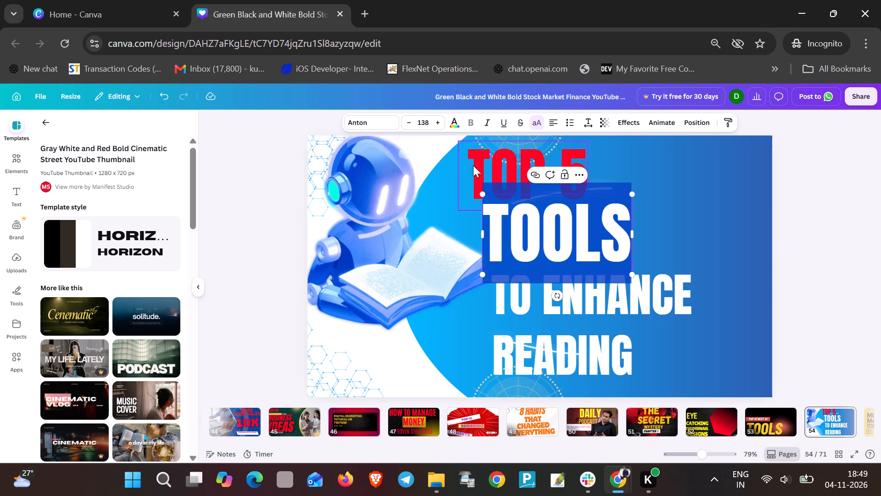
{"action": "left_click", "coordinate": [455, 121]}
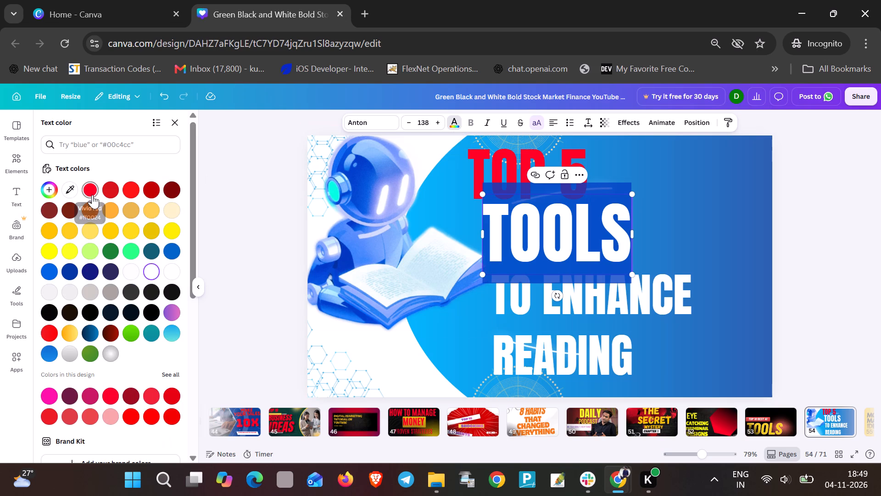
{"action": "left_click", "coordinate": [92, 195]}
{"action": "left_click", "coordinate": [549, 238]}
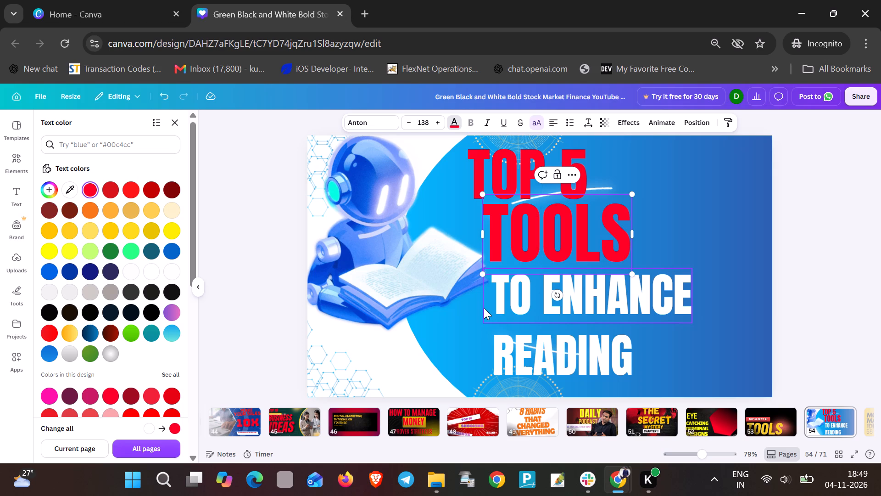
Recolour the TO ENHANCE text to the same vivid red.
{"action": "triple_click", "coordinate": [625, 294]}
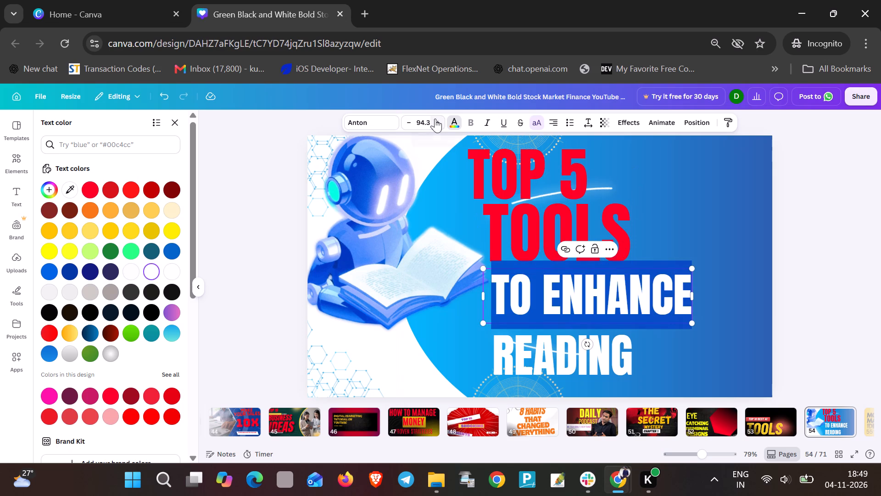
{"action": "left_click", "coordinate": [456, 123]}
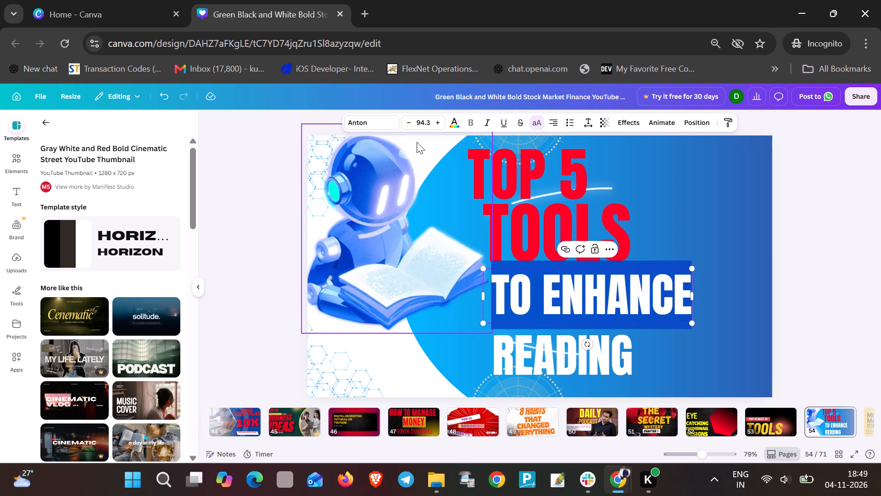
{"action": "left_click", "coordinate": [452, 124]}
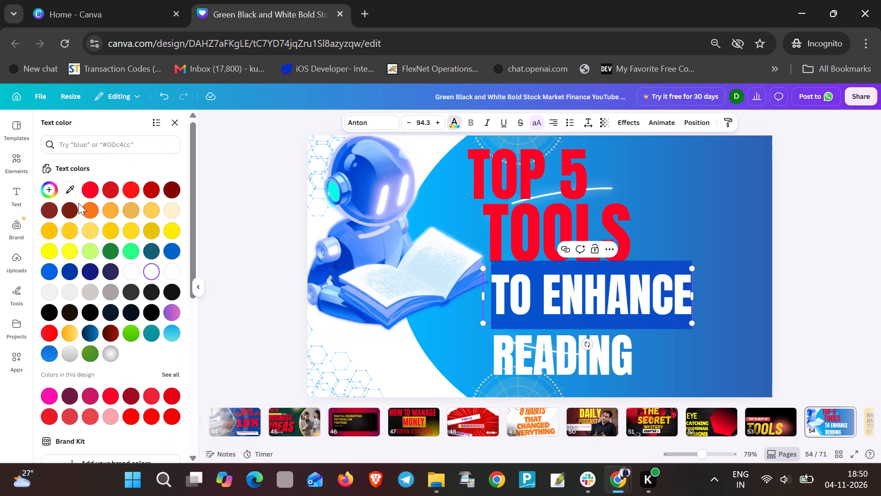
{"action": "left_click", "coordinate": [87, 187]}
{"action": "left_click", "coordinate": [547, 307]}
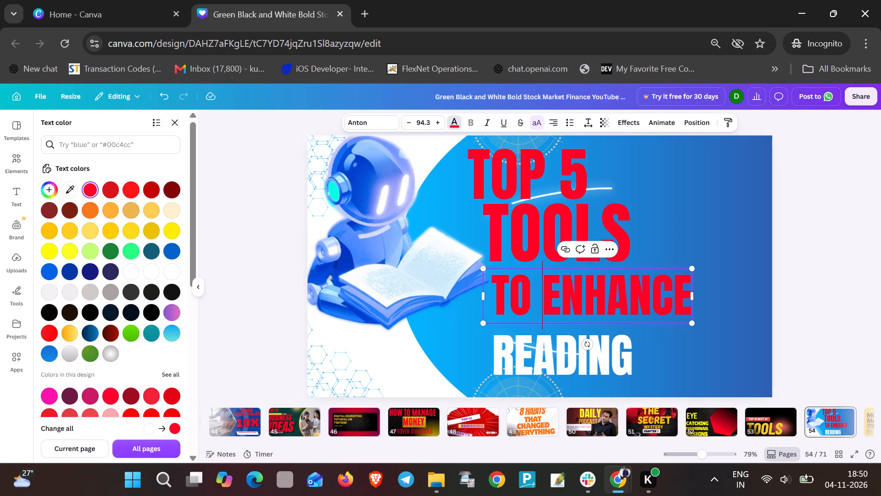
Recolour the READING text to the same vivid red.
{"action": "triple_click", "coordinate": [547, 360]}
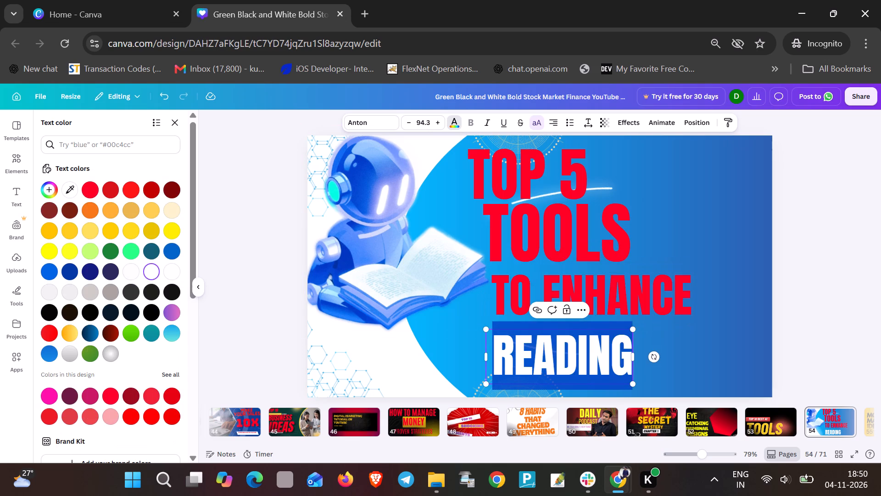
{"action": "left_click", "coordinate": [450, 125]}
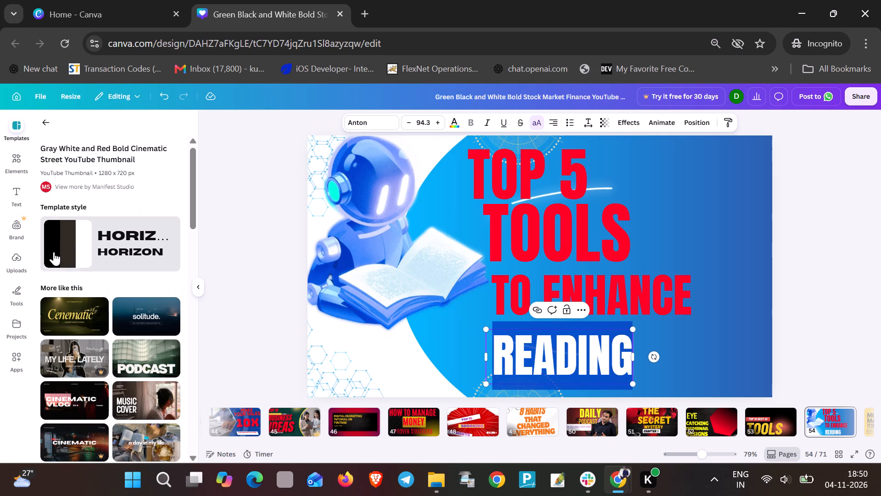
{"action": "left_click", "coordinate": [456, 122]}
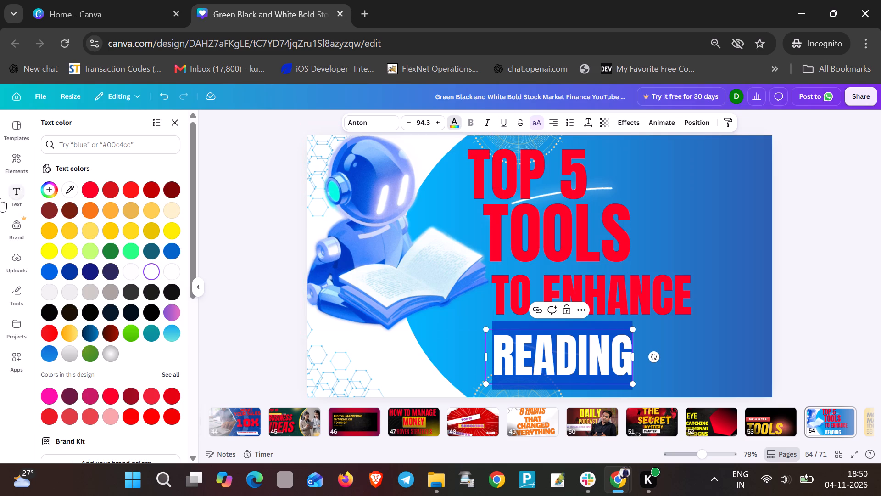
{"action": "left_click", "coordinate": [85, 189]}
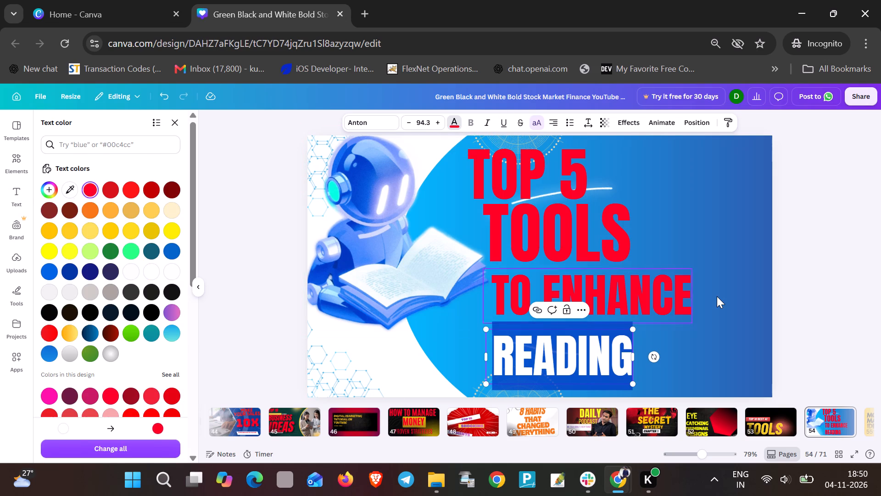
{"action": "left_click", "coordinate": [717, 296]}
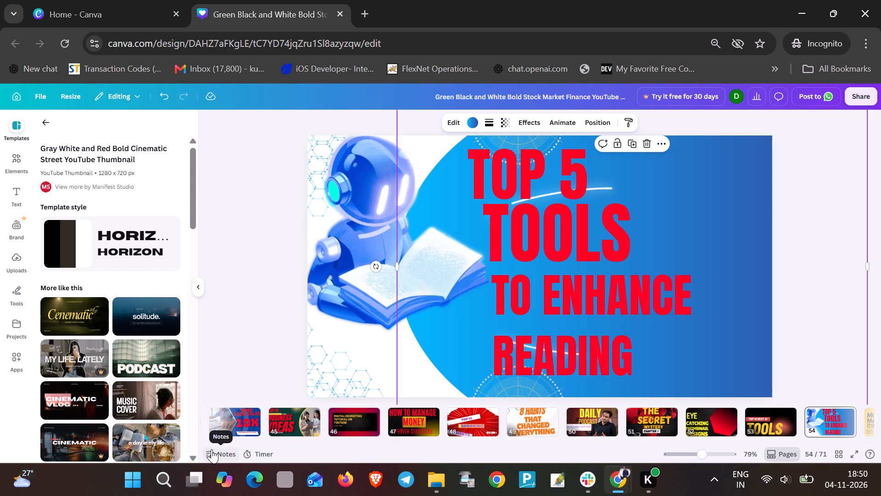
Stagger the upper lines by moving TOP 5 up-left to the page's top edge and TOOLS right, starting just past TOP 5's end.
{"action": "left_click_drag", "start_coordinate": [509, 176], "coordinate": [497, 175]}
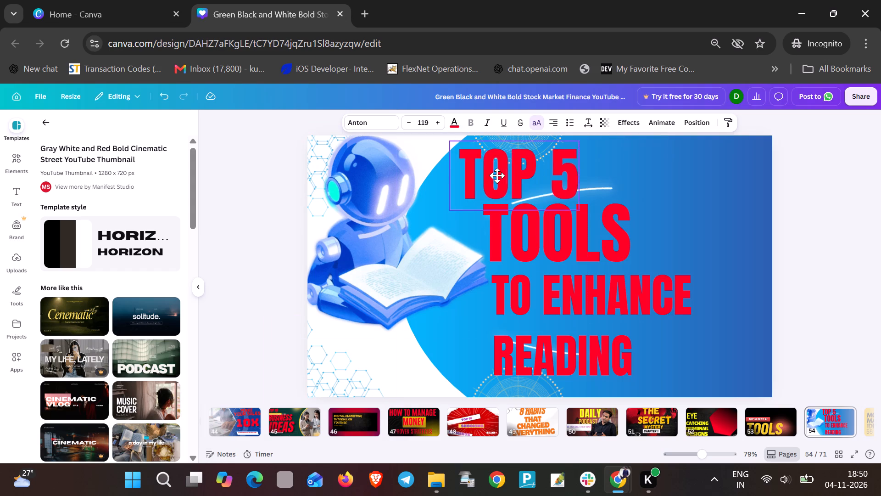
{"action": "left_click_drag", "start_coordinate": [497, 175], "coordinate": [485, 170]}
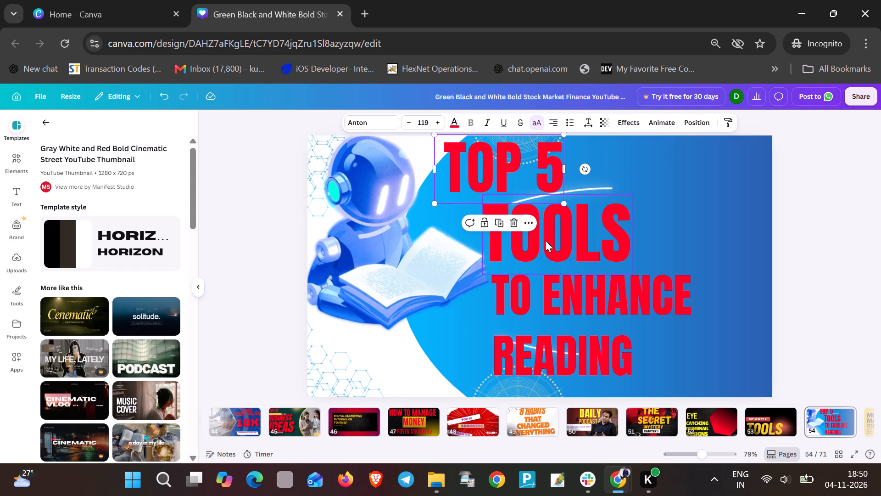
{"action": "left_click_drag", "start_coordinate": [545, 240], "coordinate": [637, 238]}
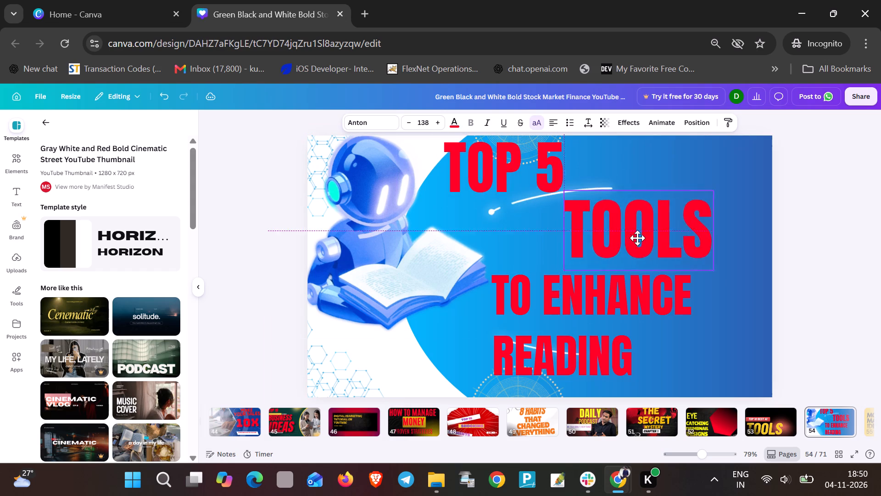
{"action": "left_click_drag", "start_coordinate": [637, 238], "coordinate": [633, 234]}
Move TO ENHANCE slightly up beneath TOOLS, and raise READING to sit directly under it.
{"action": "left_click_drag", "start_coordinate": [585, 294], "coordinate": [585, 294]}
{"action": "right_click_drag", "start_coordinate": [585, 294], "coordinate": [585, 294]}
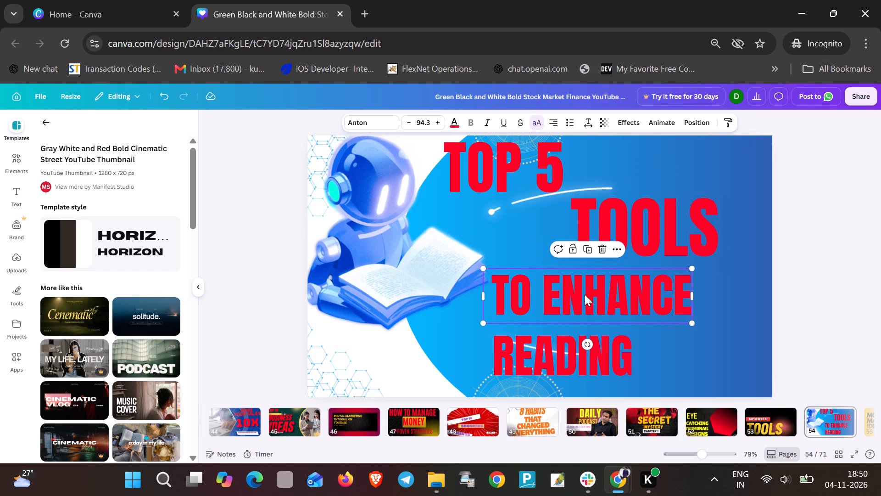
{"action": "left_click_drag", "start_coordinate": [585, 294], "coordinate": [590, 285]}
{"action": "right_click_drag", "start_coordinate": [585, 294], "coordinate": [590, 285]}
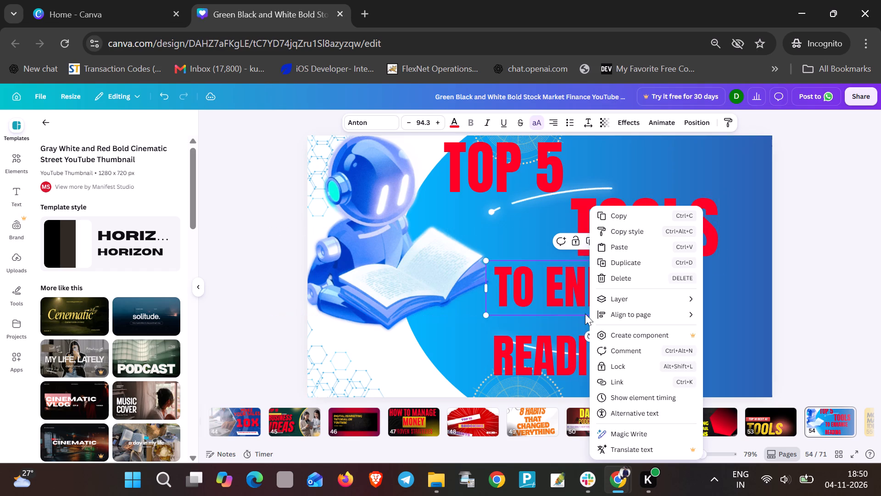
{"action": "left_click", "coordinate": [559, 349]}
{"action": "left_click", "coordinate": [546, 355]}
{"action": "left_click_drag", "start_coordinate": [543, 355], "coordinate": [547, 333]}
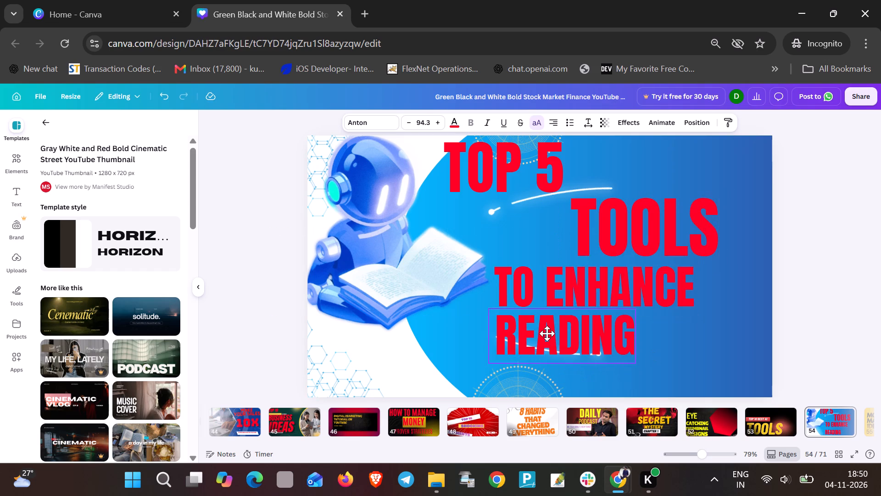
{"action": "left_click_drag", "start_coordinate": [547, 333], "coordinate": [544, 332]}
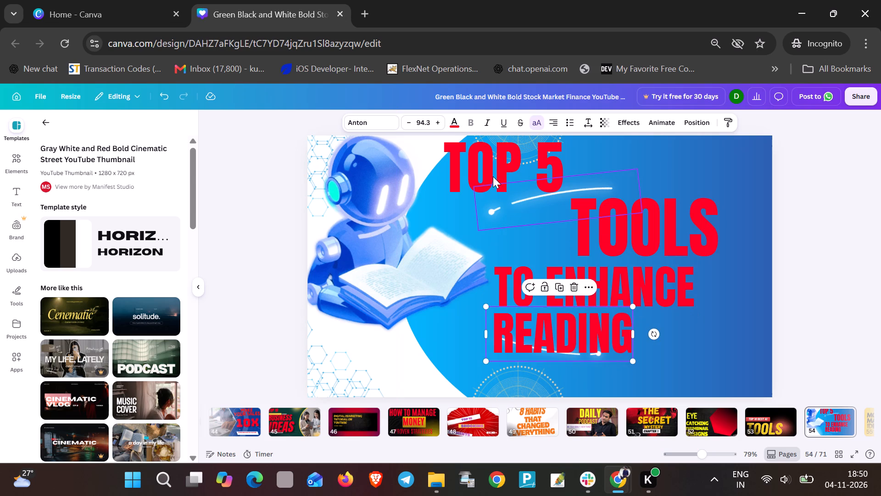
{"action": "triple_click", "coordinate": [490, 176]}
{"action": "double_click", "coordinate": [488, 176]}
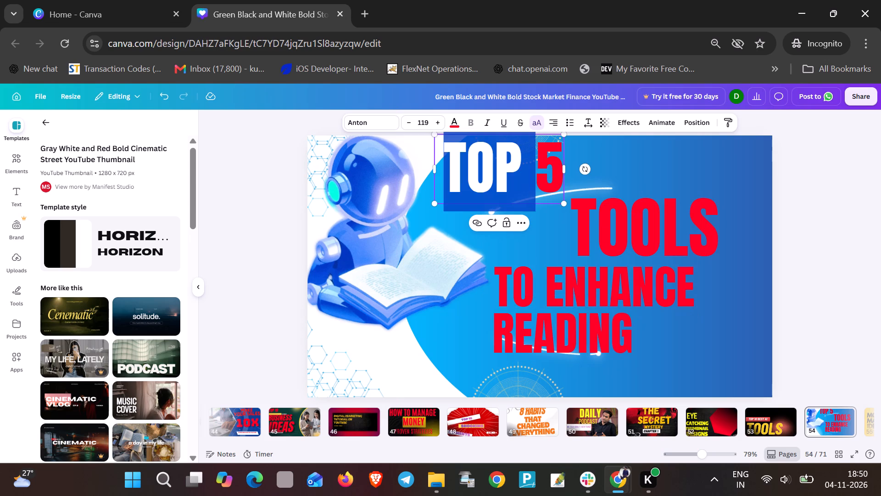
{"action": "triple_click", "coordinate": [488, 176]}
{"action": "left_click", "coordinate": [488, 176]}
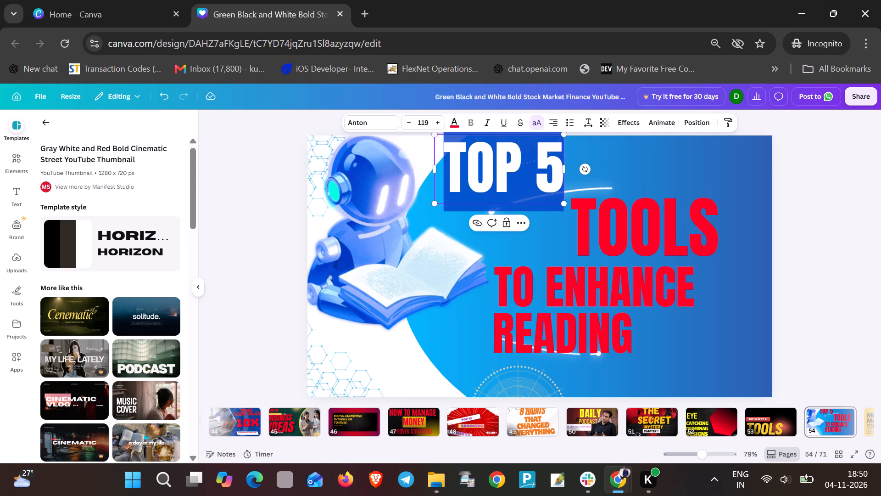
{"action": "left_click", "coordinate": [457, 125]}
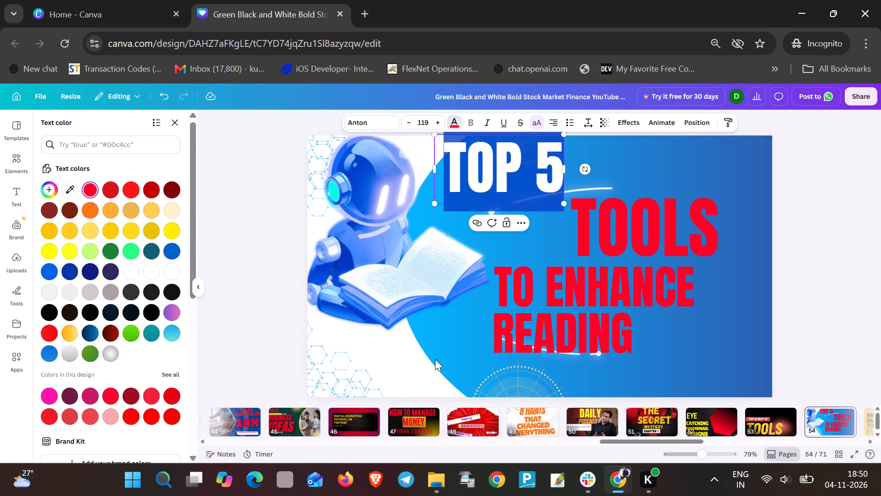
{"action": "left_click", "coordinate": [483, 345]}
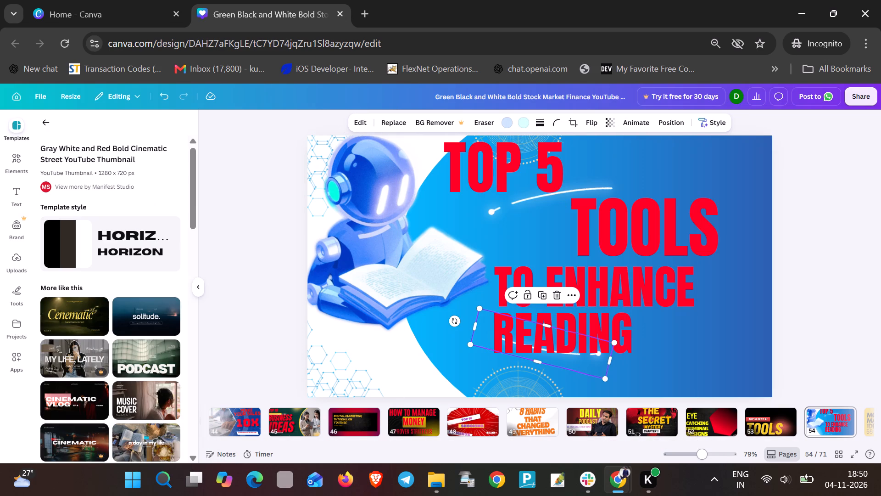
Go to page 55 and delete the man's photo from the black area of the thumbnail.
{"action": "left_click_drag", "start_coordinate": [680, 441], "coordinate": [707, 436]}
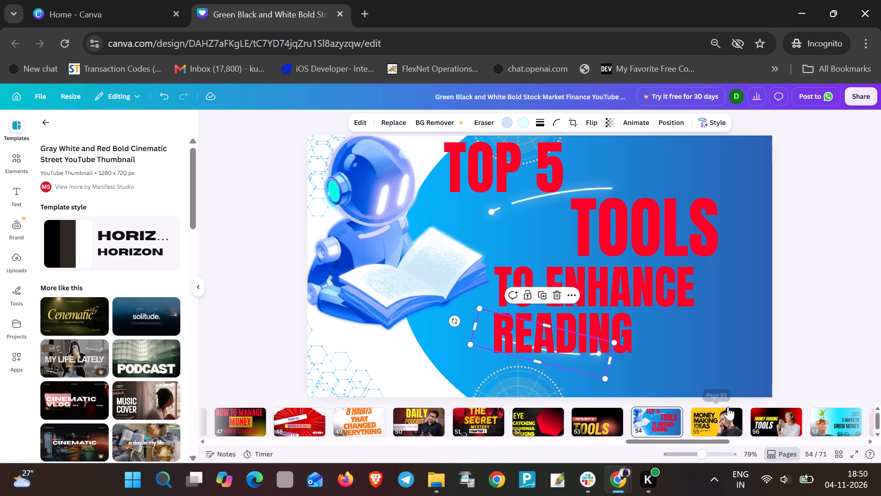
{"action": "left_click", "coordinate": [726, 410]}
{"action": "left_click_drag", "start_coordinate": [601, 262], "coordinate": [694, 475]}
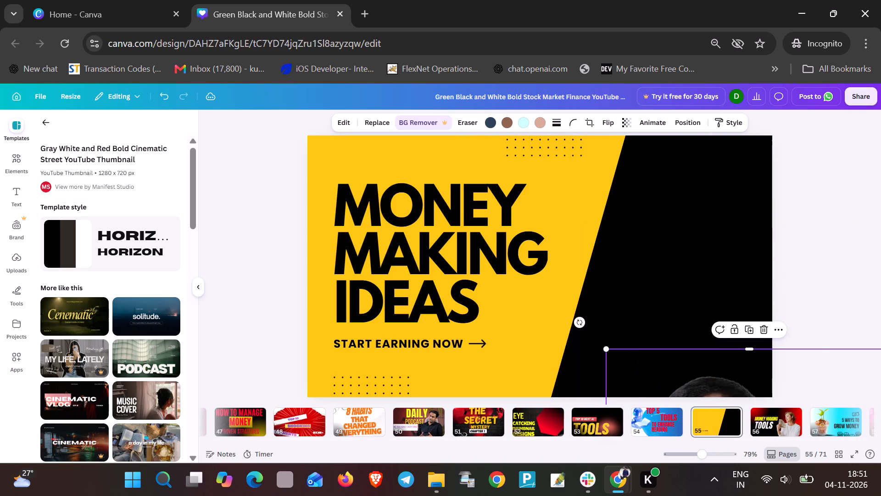
{"action": "left_click", "coordinate": [764, 323]}
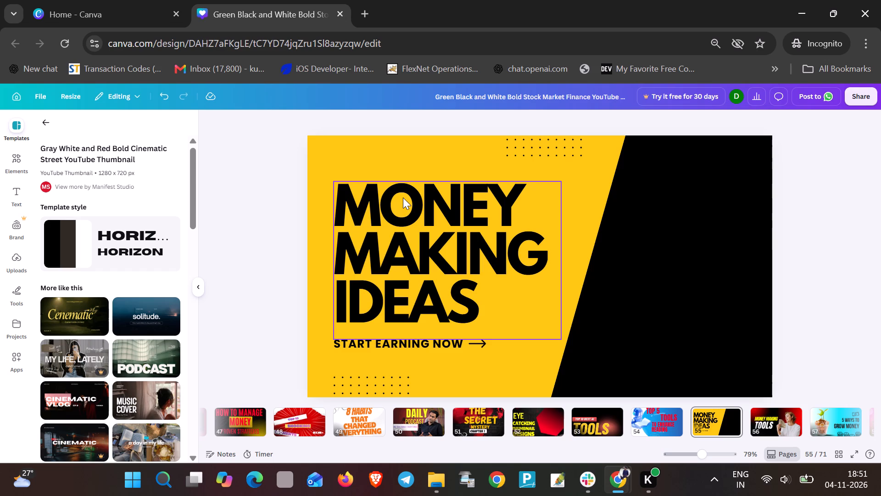
Move the MONEY MAKING IDEAS heading up-left into the page's top-left corner.
{"action": "left_click_drag", "start_coordinate": [402, 197], "coordinate": [380, 156]}
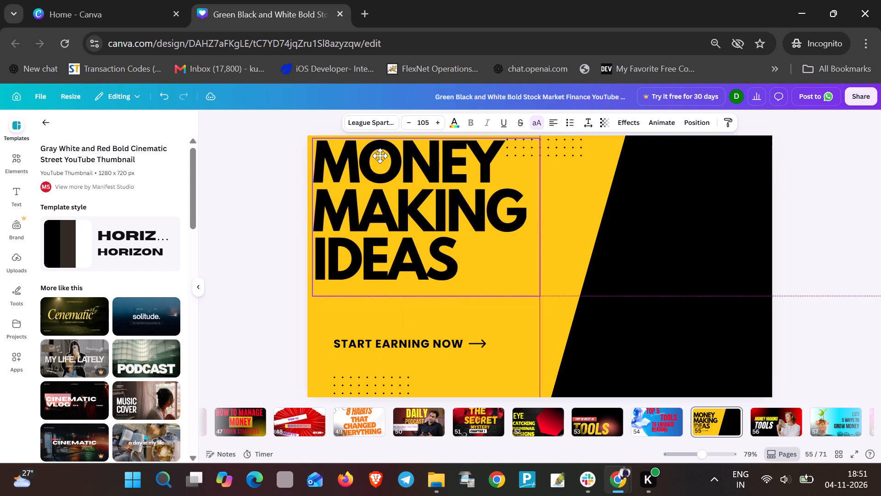
{"action": "left_click_drag", "start_coordinate": [380, 156], "coordinate": [380, 155]}
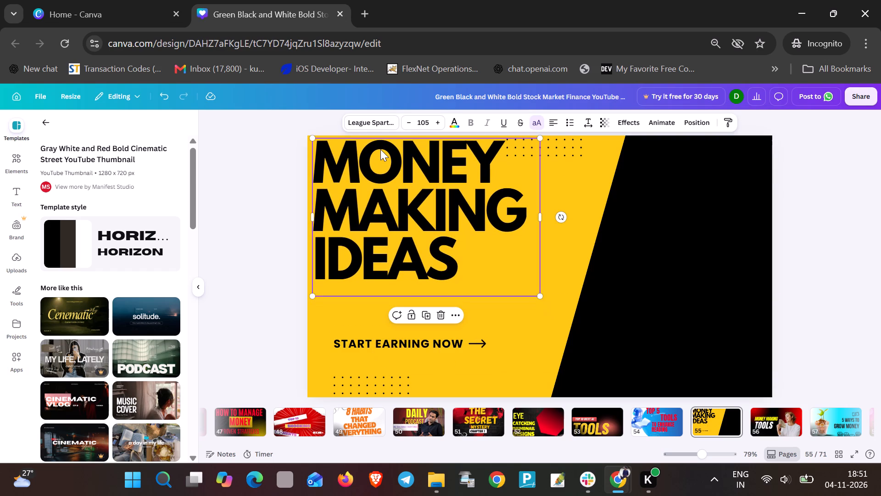
Recolour the whole MONEY MAKING IDEAS heading on page 55 to off-white.
{"action": "triple_click", "coordinate": [379, 177]}
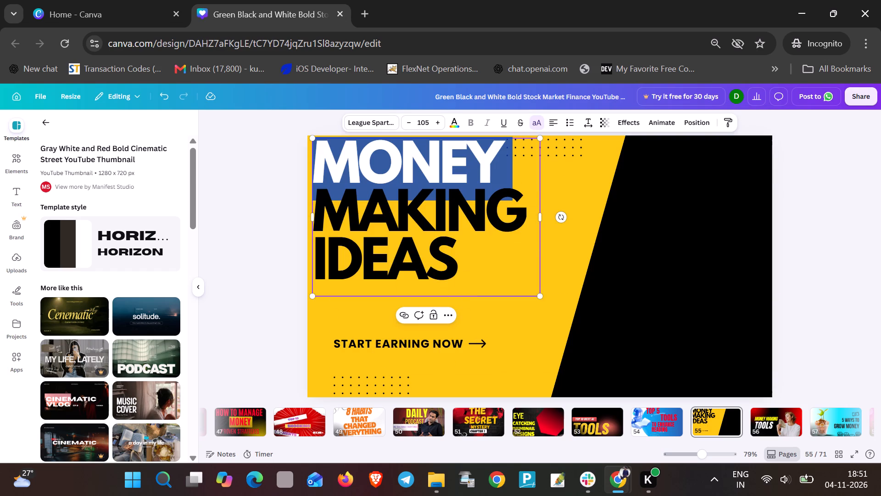
{"action": "left_click", "coordinate": [379, 177]}
{"action": "double_click", "coordinate": [379, 177]}
{"action": "left_click", "coordinate": [423, 220]}
{"action": "left_click_drag", "start_coordinate": [466, 262], "coordinate": [463, 262]}
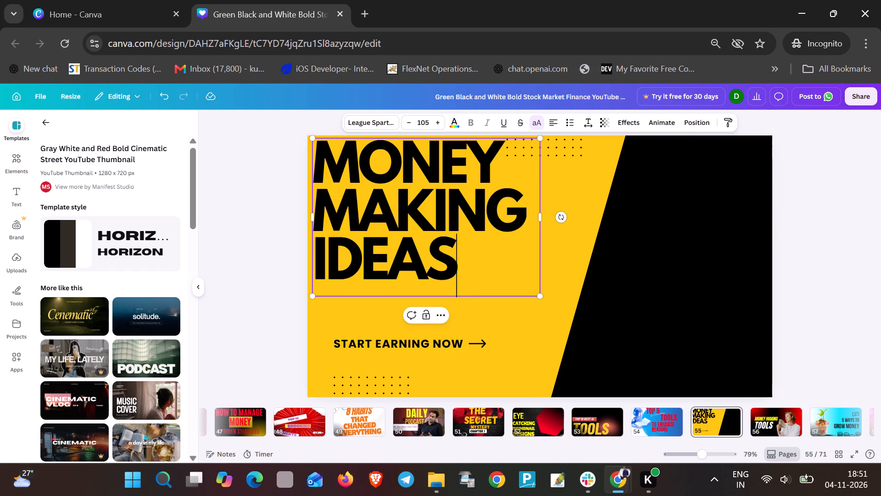
{"action": "left_click_drag", "start_coordinate": [463, 262], "coordinate": [322, 164]}
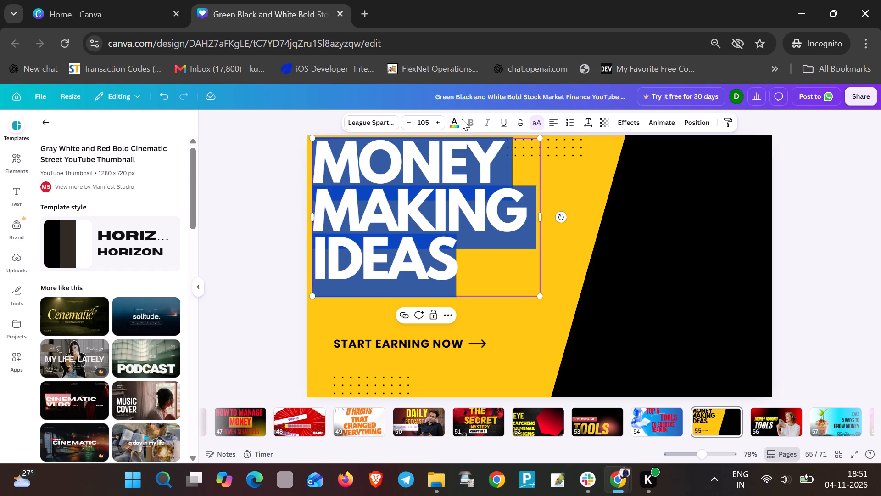
{"action": "left_click", "coordinate": [457, 119]}
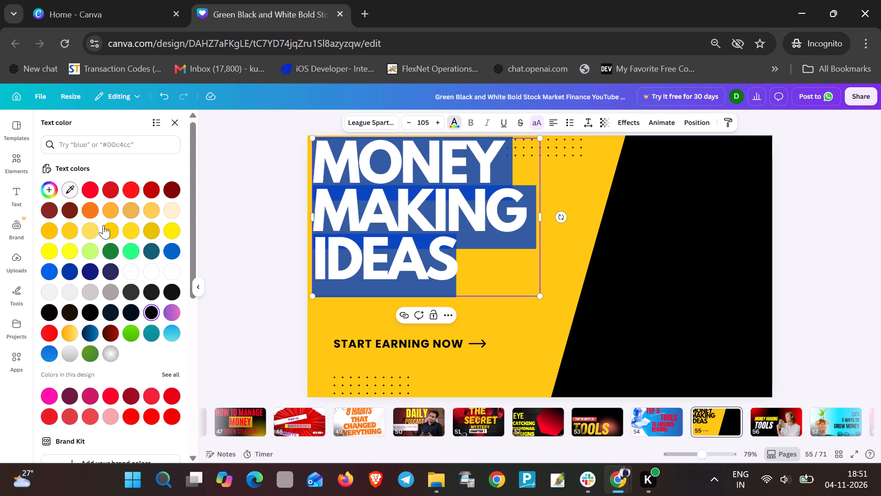
{"action": "left_click", "coordinate": [49, 293]}
{"action": "left_click", "coordinate": [407, 311]}
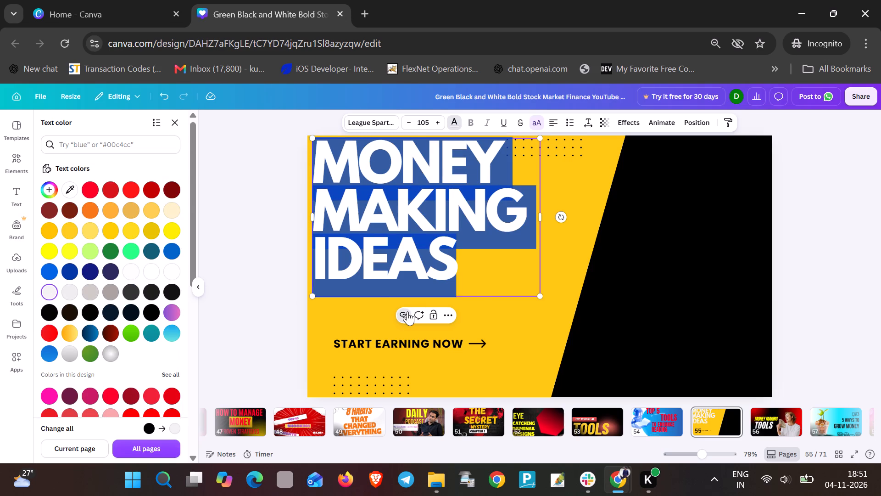
{"action": "left_click", "coordinate": [513, 308]}
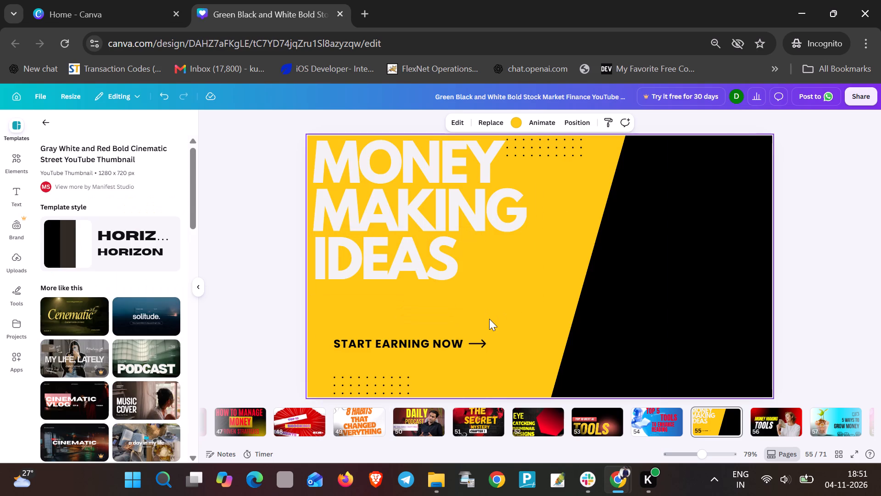
{"action": "left_click", "coordinate": [422, 242]}
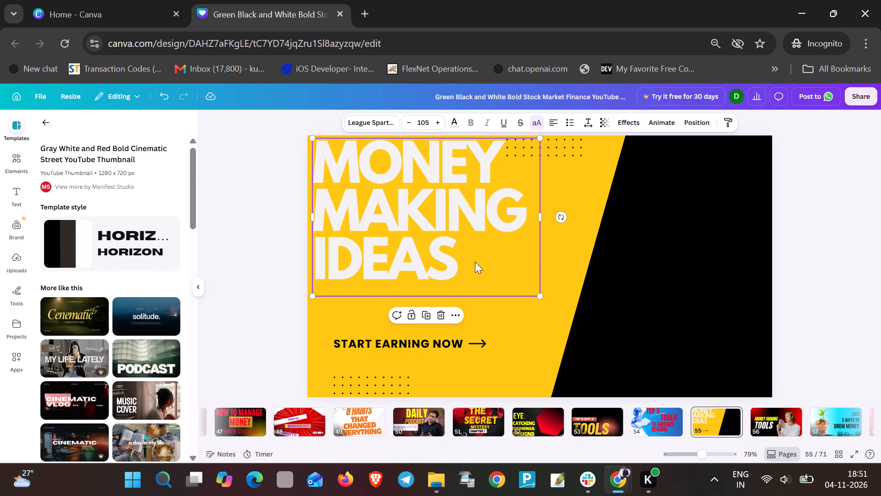
{"action": "double_click", "coordinate": [475, 262]}
{"action": "left_click", "coordinate": [474, 262]}
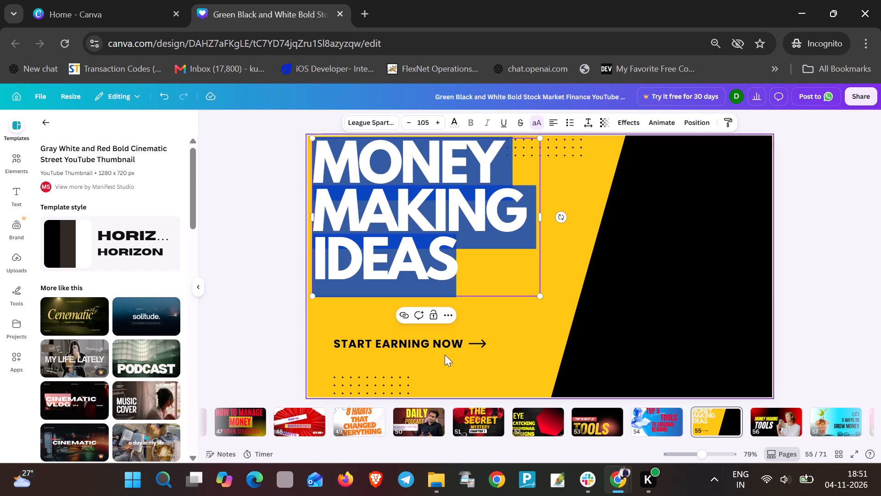
Recolour the START EARNING NOW text to the same off-white as the heading.
{"action": "double_click", "coordinate": [441, 349]}
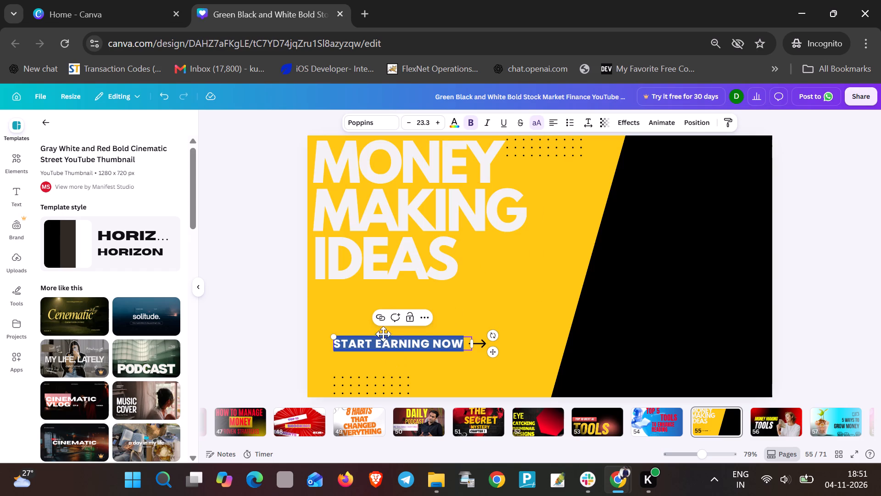
{"action": "left_click", "coordinate": [453, 117]}
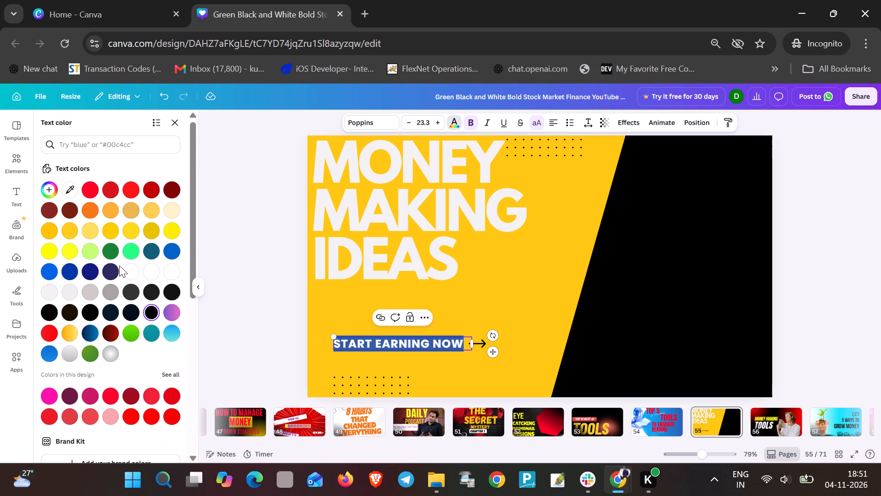
{"action": "left_click", "coordinate": [43, 292]}
{"action": "left_click", "coordinate": [349, 296]}
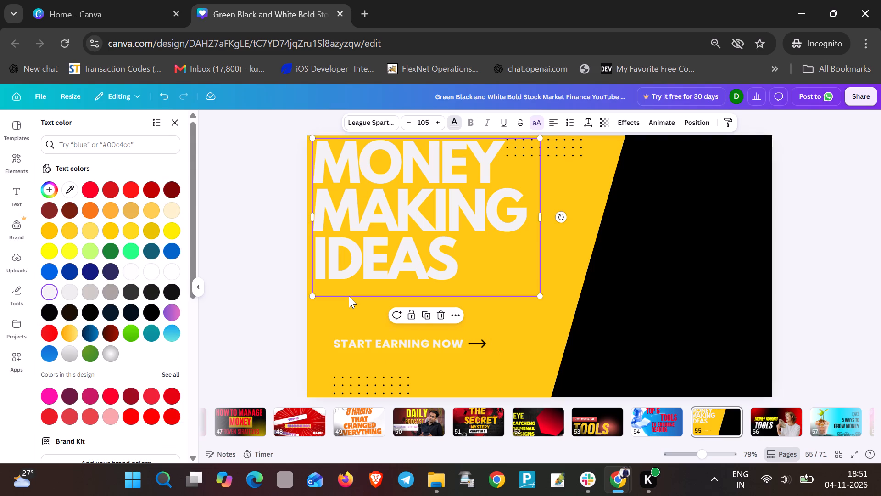
Recolour the arrow beside START EARNING NOW to off-white.
{"action": "left_click", "coordinate": [481, 340]}
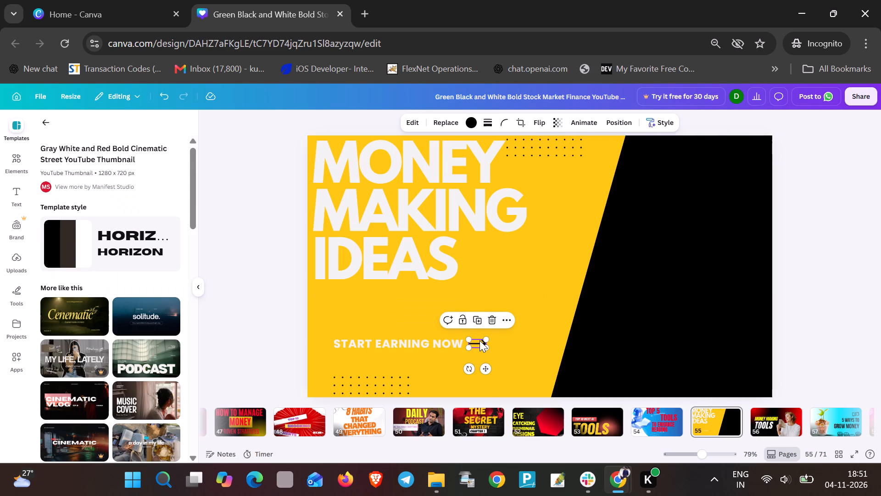
{"action": "left_click", "coordinate": [468, 118]}
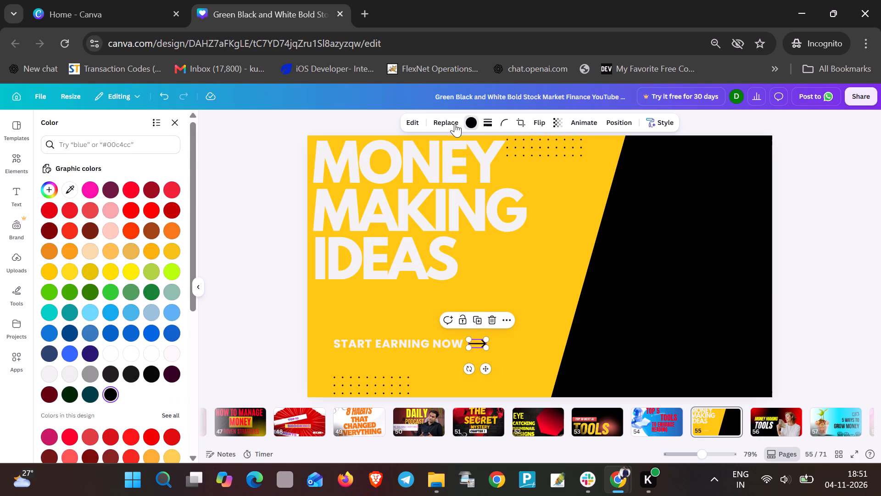
{"action": "left_click", "coordinate": [47, 381]}
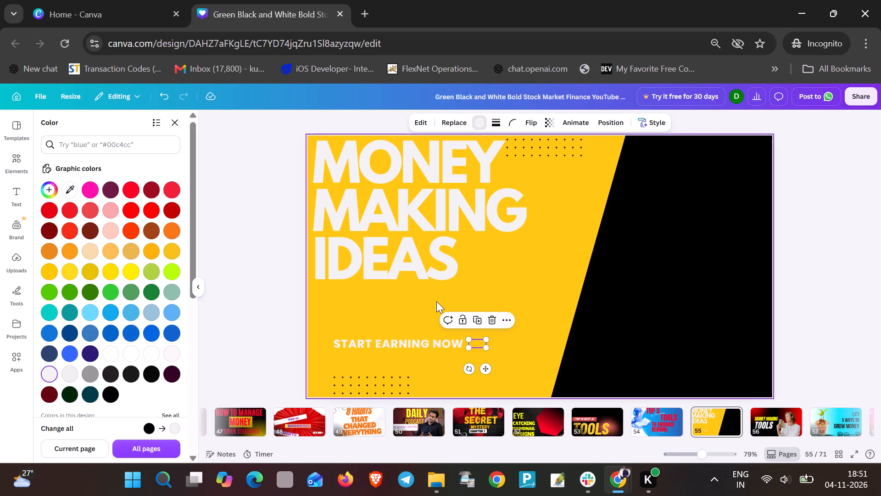
{"action": "left_click", "coordinate": [433, 301]}
Move START EARNING NOW up-left to just beneath the heading, and place the arrow directly after it on the same line.
{"action": "left_click_drag", "start_coordinate": [389, 344], "coordinate": [365, 307]}
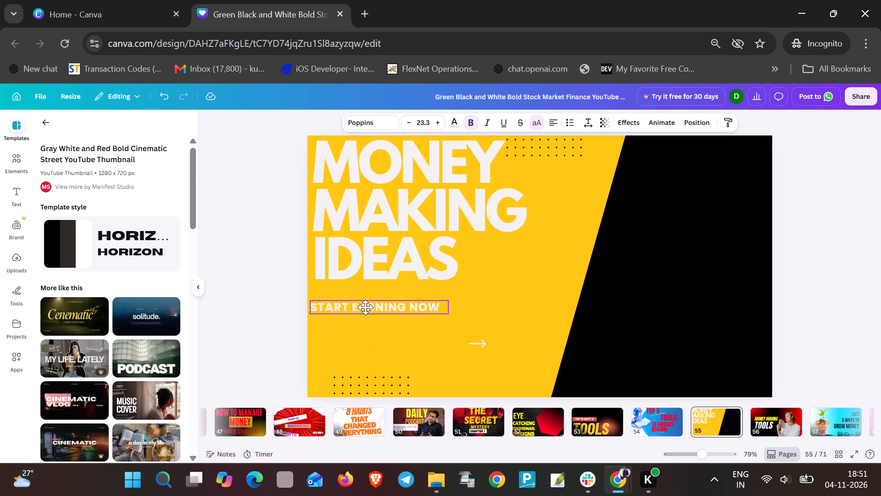
{"action": "left_click_drag", "start_coordinate": [365, 307], "coordinate": [366, 307]}
{"action": "left_click_drag", "start_coordinate": [480, 341], "coordinate": [472, 315]}
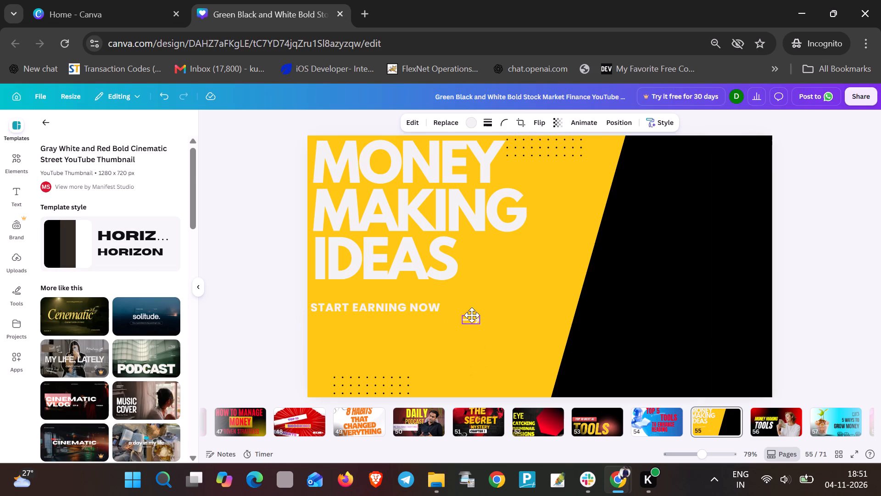
{"action": "left_click_drag", "start_coordinate": [472, 315], "coordinate": [463, 305]}
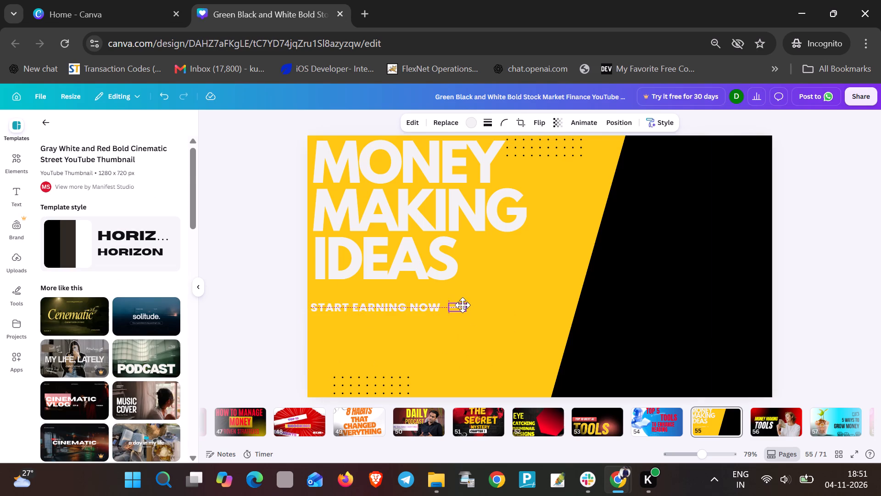
{"action": "left_click", "coordinate": [477, 370]}
Move the lower dot pattern up-left and the upper one down-right so that both lie fully within the page.
{"action": "left_click_drag", "start_coordinate": [355, 386], "coordinate": [351, 384]}
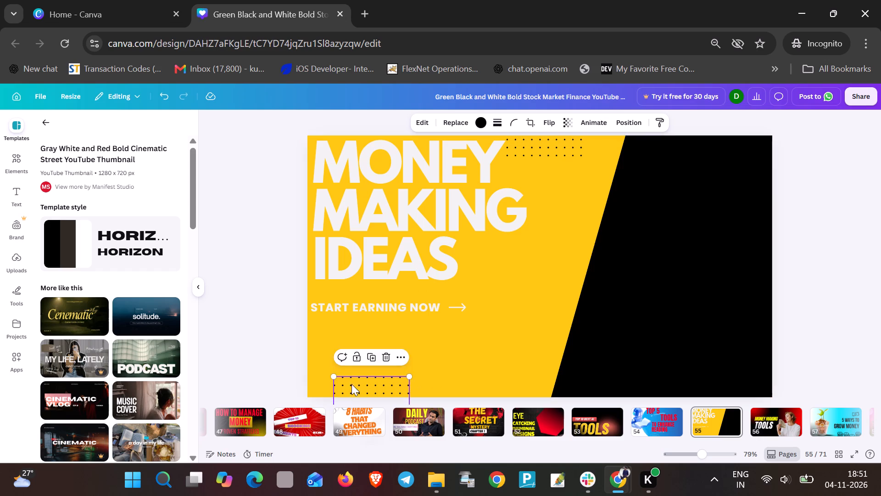
{"action": "left_click_drag", "start_coordinate": [351, 384], "coordinate": [344, 359]}
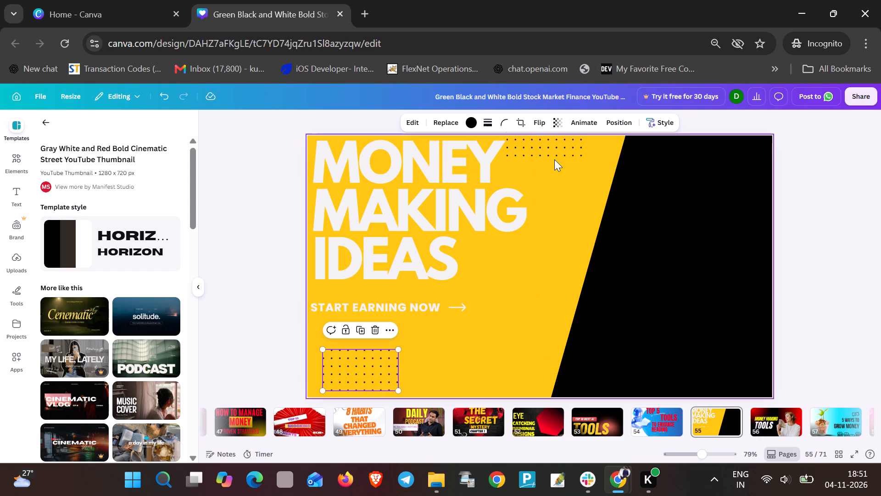
{"action": "left_click_drag", "start_coordinate": [550, 151], "coordinate": [567, 172]}
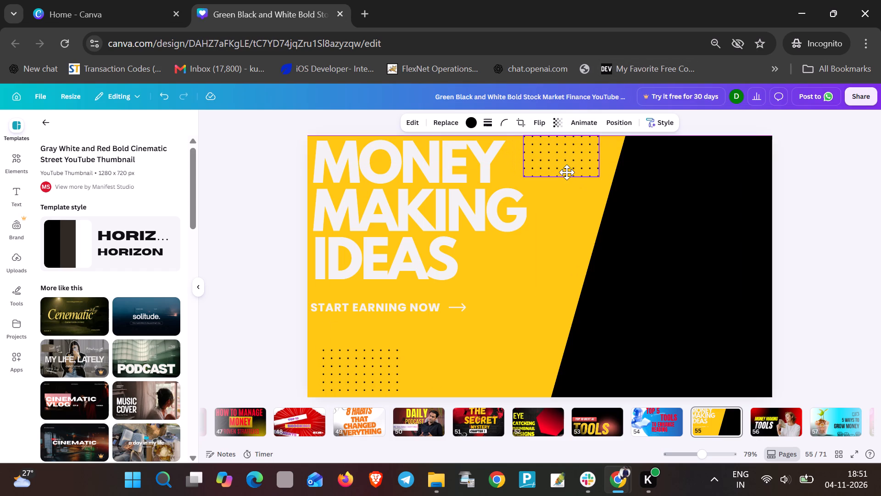
{"action": "left_click_drag", "start_coordinate": [567, 172], "coordinate": [568, 172]}
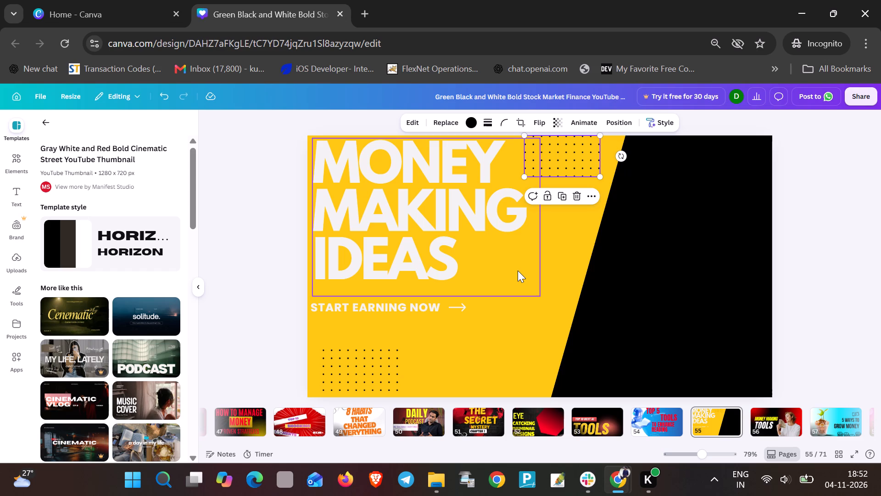
Enlarge the START EARNING NOW text proportionally to a font size of about 38.8, nearly matching the heading's width.
{"action": "left_click", "coordinate": [499, 266]}
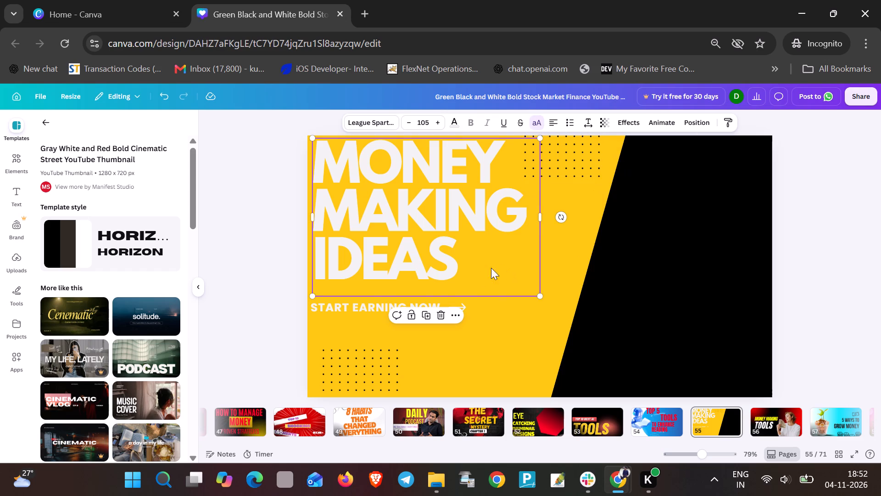
{"action": "left_click", "coordinate": [362, 304]}
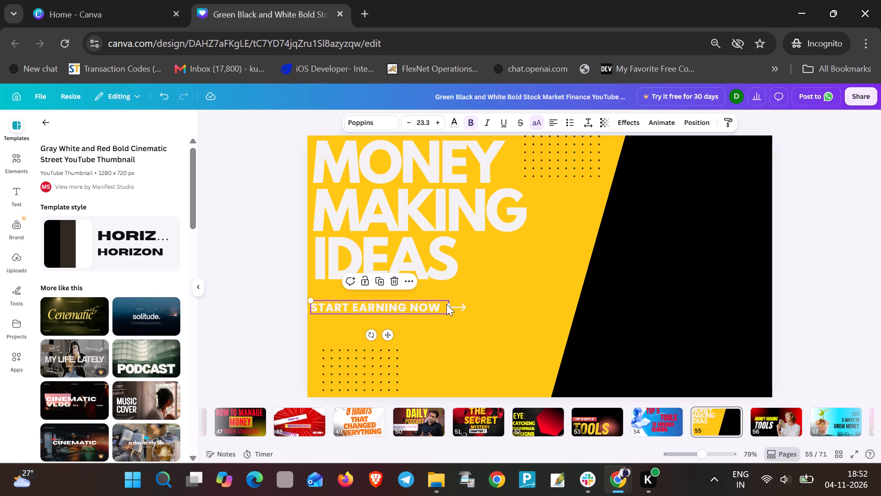
{"action": "left_click_drag", "start_coordinate": [452, 316], "coordinate": [473, 351]}
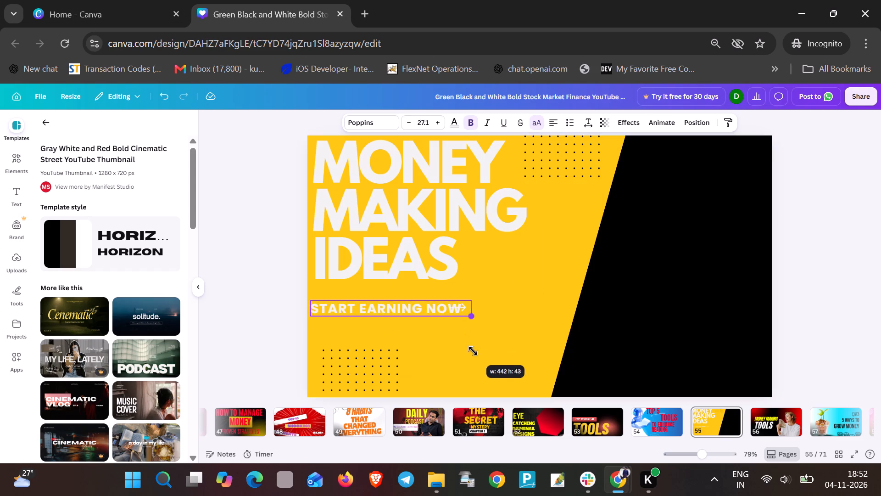
{"action": "left_click_drag", "start_coordinate": [473, 351], "coordinate": [552, 433]}
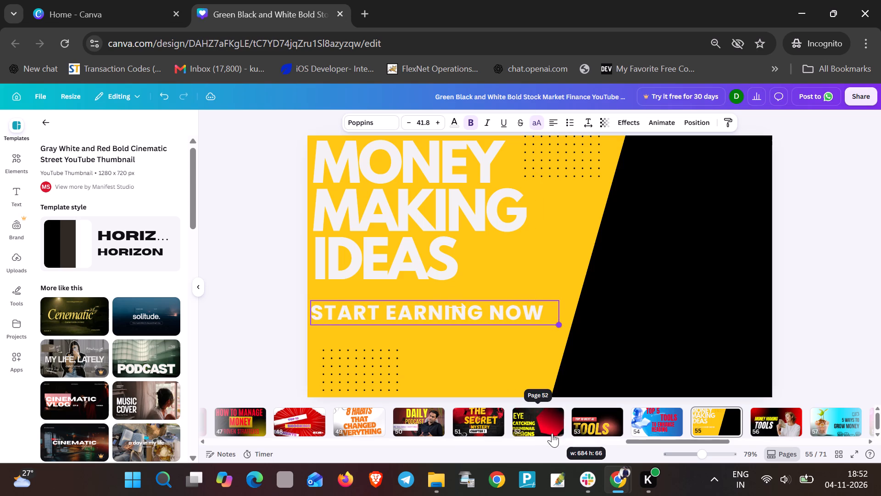
{"action": "left_click_drag", "start_coordinate": [552, 433], "coordinate": [534, 436]}
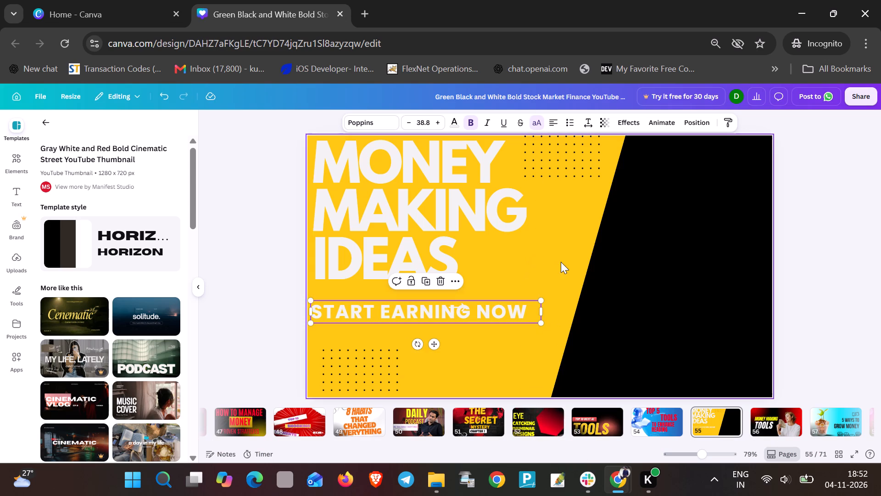
{"action": "left_click", "coordinate": [561, 262]}
Shift START EARNING NOW down to clear the arrow, and move the arrow left to sit just under the start of IDEAS.
{"action": "left_click_drag", "start_coordinate": [502, 308], "coordinate": [500, 335]}
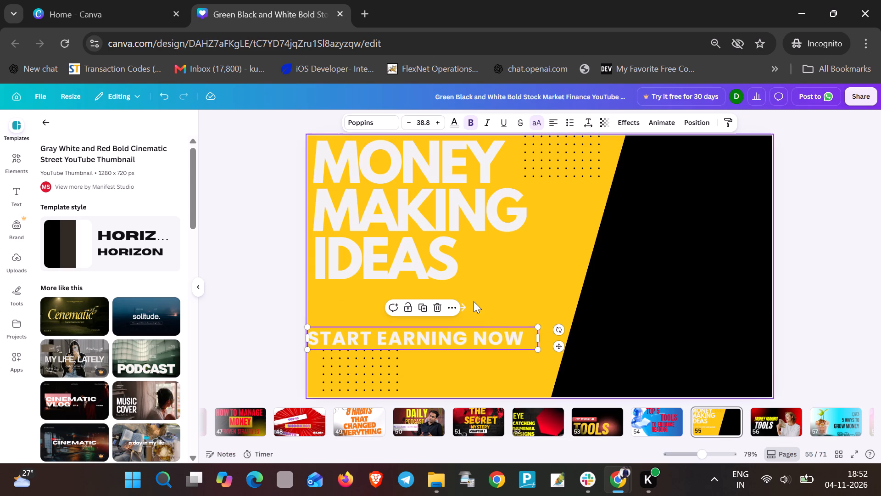
{"action": "left_click", "coordinate": [459, 305]}
{"action": "left_click_drag", "start_coordinate": [459, 305], "coordinate": [461, 300]}
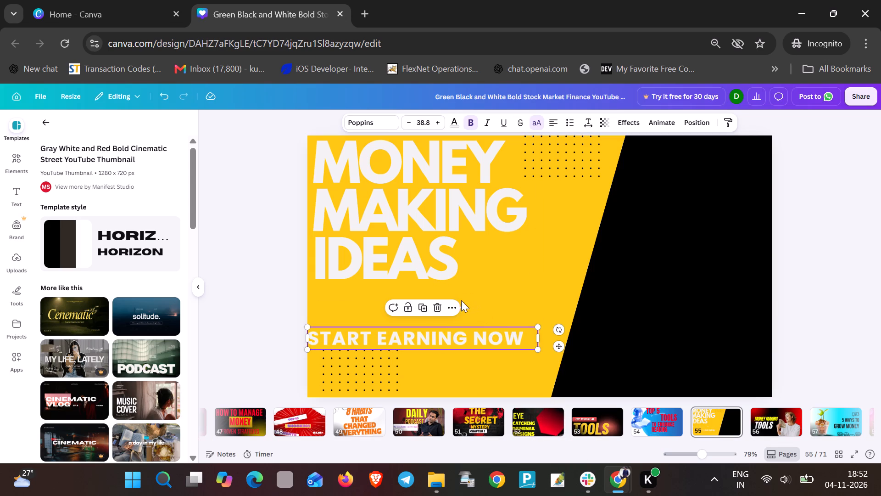
{"action": "left_click_drag", "start_coordinate": [461, 300], "coordinate": [473, 277]}
{"action": "left_click_drag", "start_coordinate": [464, 304], "coordinate": [469, 298]}
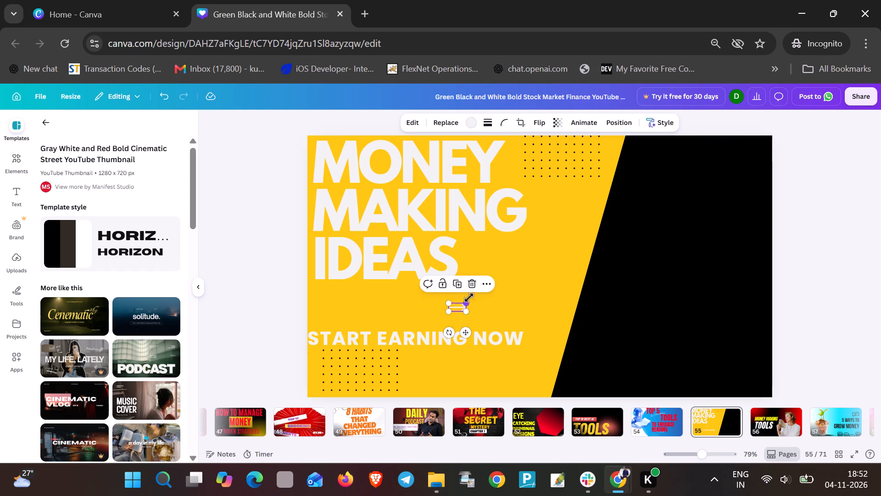
{"action": "left_click_drag", "start_coordinate": [469, 298], "coordinate": [337, 284]}
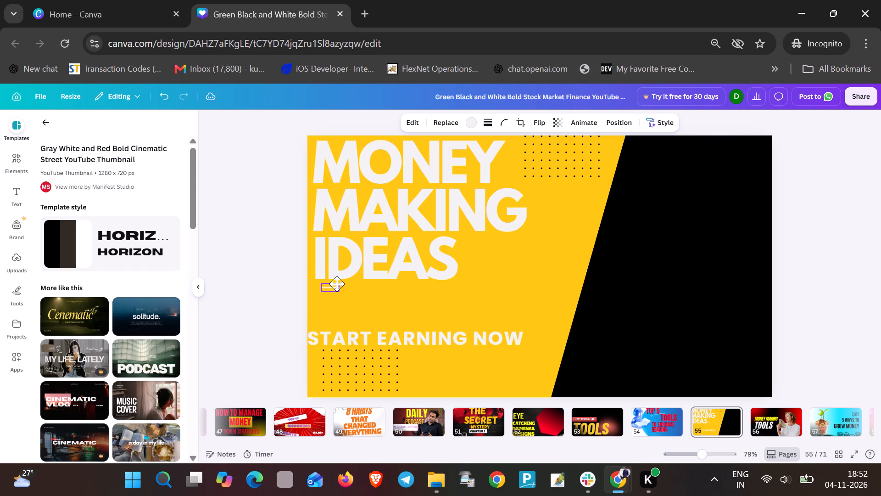
{"action": "left_click_drag", "start_coordinate": [337, 284], "coordinate": [332, 286]}
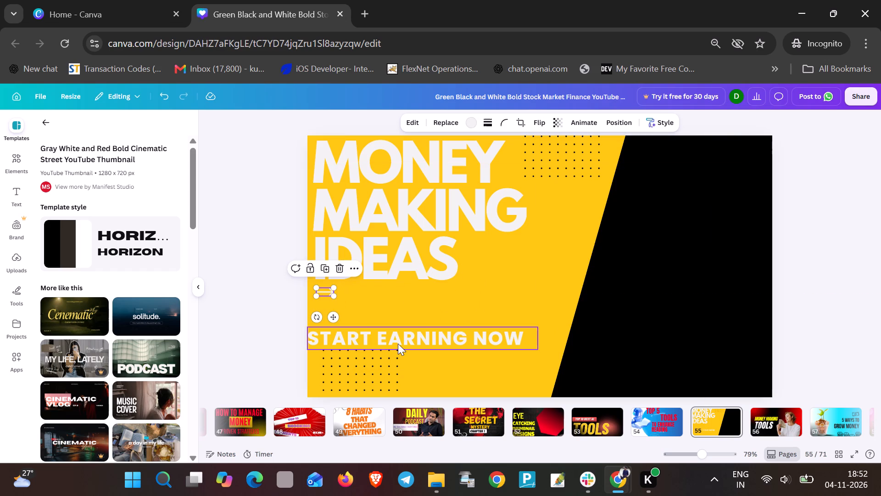
Raise START EARNING NOW to sit just below the arrow and enlarge it to a font size of about 47.2, reaching the black area.
{"action": "left_click_drag", "start_coordinate": [398, 344], "coordinate": [400, 316]}
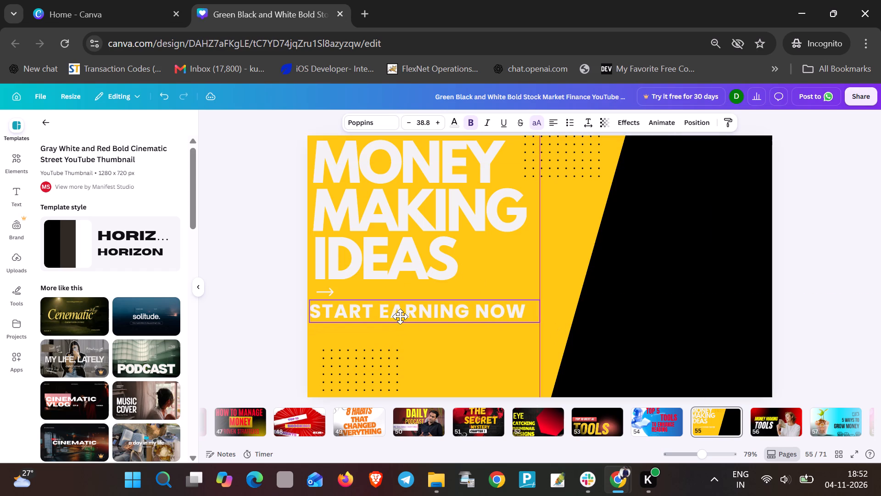
{"action": "left_click_drag", "start_coordinate": [400, 316], "coordinate": [401, 316]}
{"action": "left_click_drag", "start_coordinate": [544, 322], "coordinate": [551, 329]}
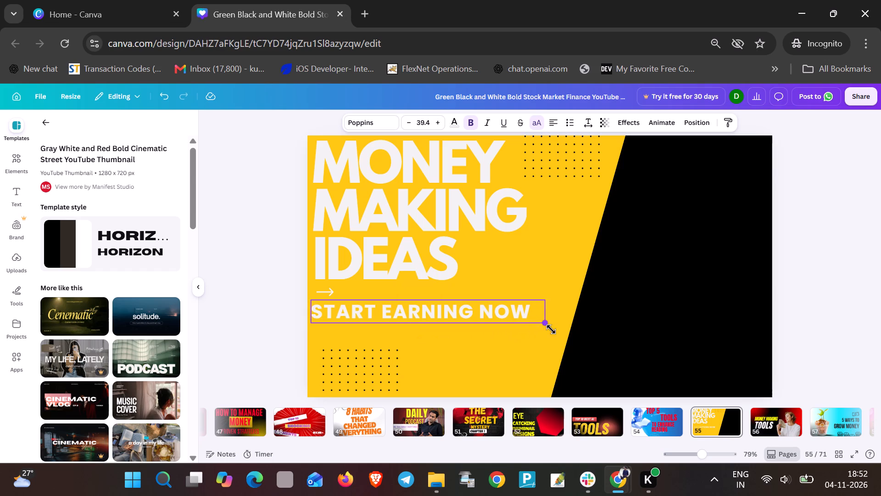
{"action": "left_click_drag", "start_coordinate": [551, 329], "coordinate": [590, 363]}
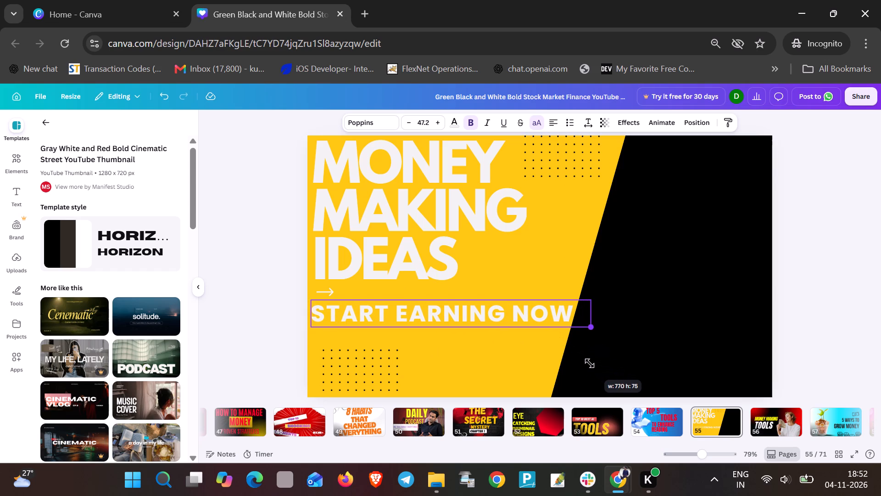
{"action": "left_click_drag", "start_coordinate": [590, 363], "coordinate": [591, 363]}
{"action": "left_click", "coordinate": [386, 200]}
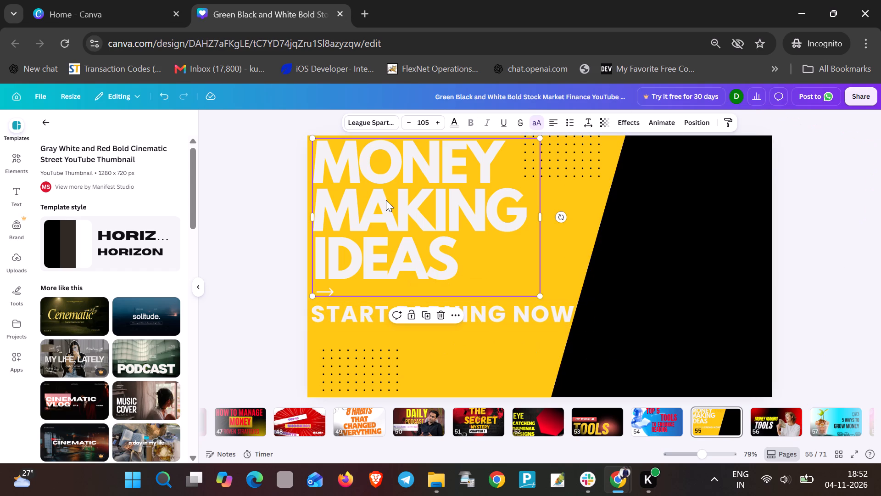
Enlarge the MONEY MAKING IDEAS heading proportionally to a font size of about 108.
{"action": "left_click_drag", "start_coordinate": [540, 299], "coordinate": [548, 297]}
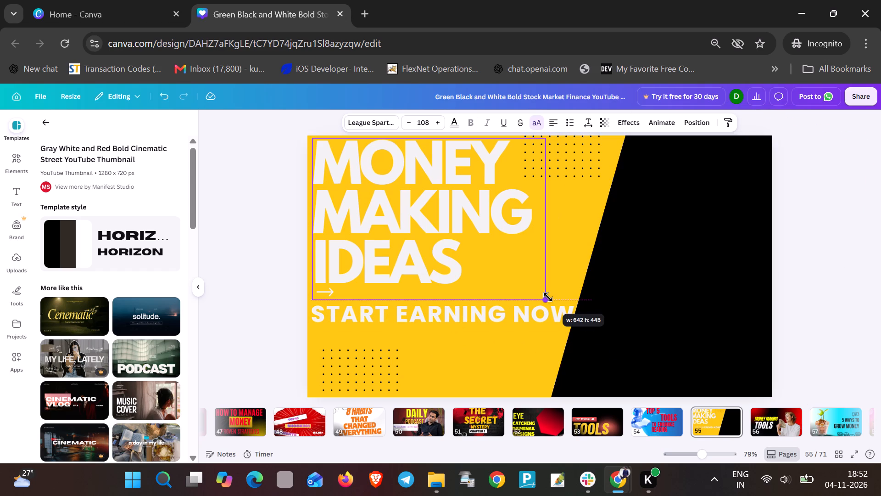
{"action": "left_click_drag", "start_coordinate": [548, 297], "coordinate": [552, 297]}
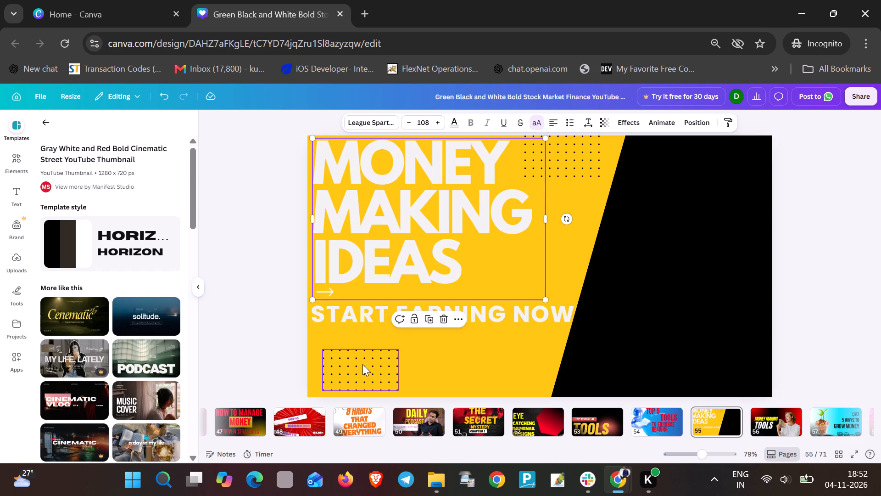
Nudge the bottom dot pattern slightly up-left, copy it, and place the pasted copy level with it, below the word NOW.
{"action": "left_click", "coordinate": [359, 366]}
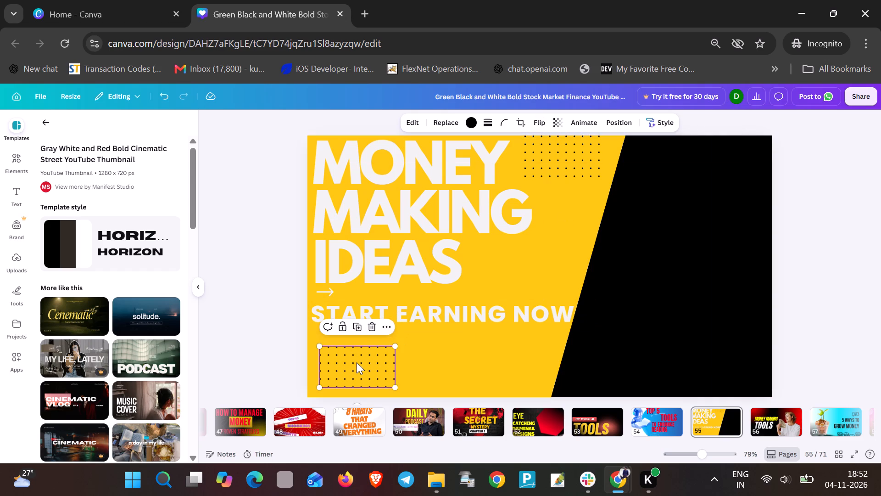
{"action": "right_click", "coordinate": [357, 362]}
{"action": "left_click", "coordinate": [402, 213]}
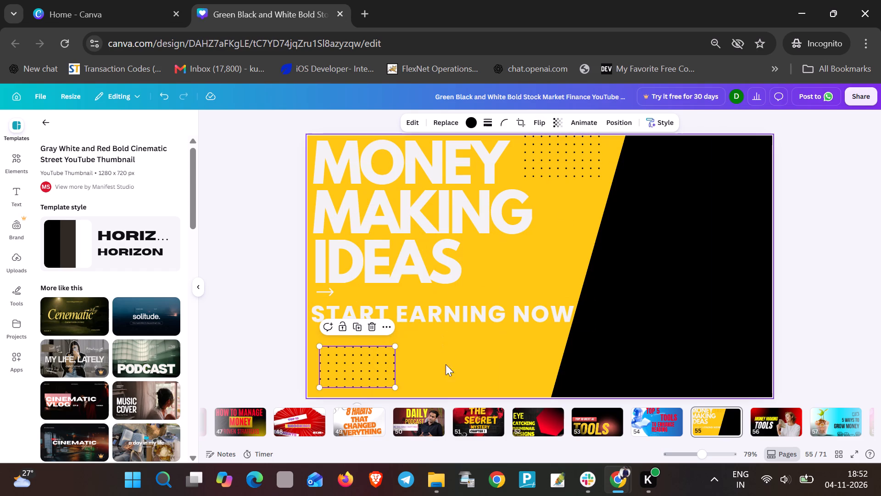
{"action": "right_click", "coordinate": [449, 384]}
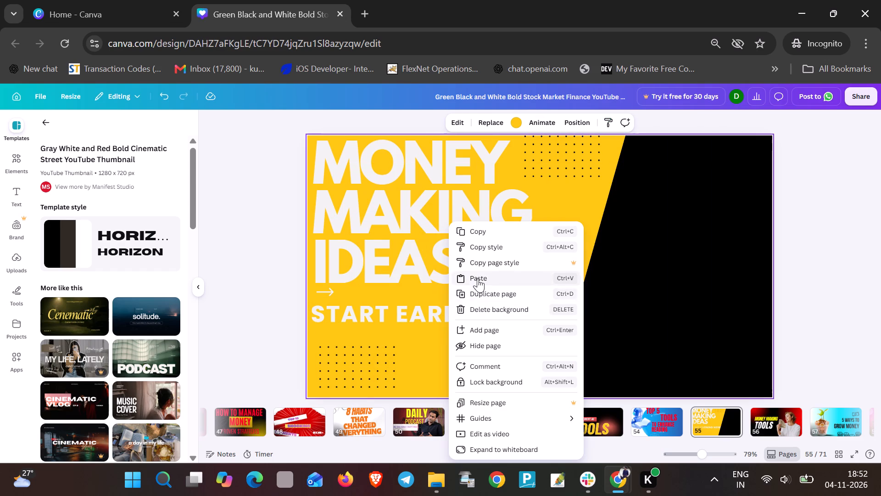
{"action": "left_click", "coordinate": [477, 278]}
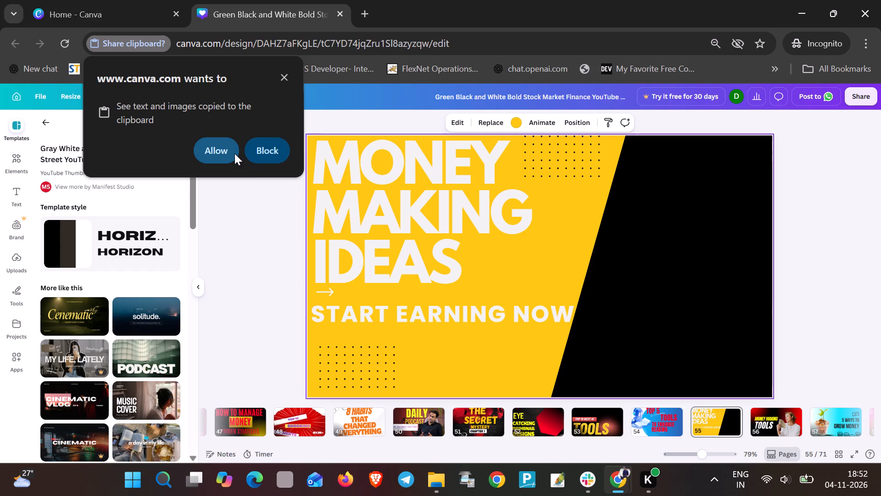
{"action": "left_click", "coordinate": [233, 153]}
{"action": "left_click_drag", "start_coordinate": [364, 373], "coordinate": [457, 371]}
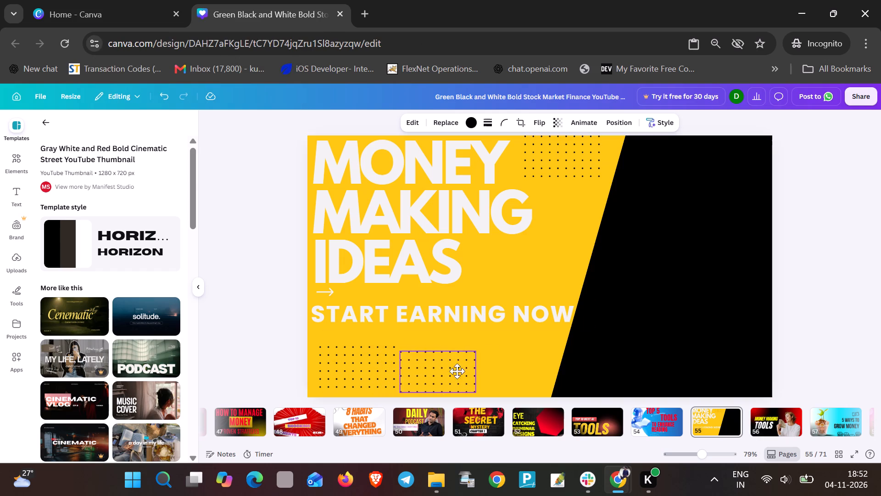
{"action": "left_click_drag", "start_coordinate": [457, 371], "coordinate": [490, 365]}
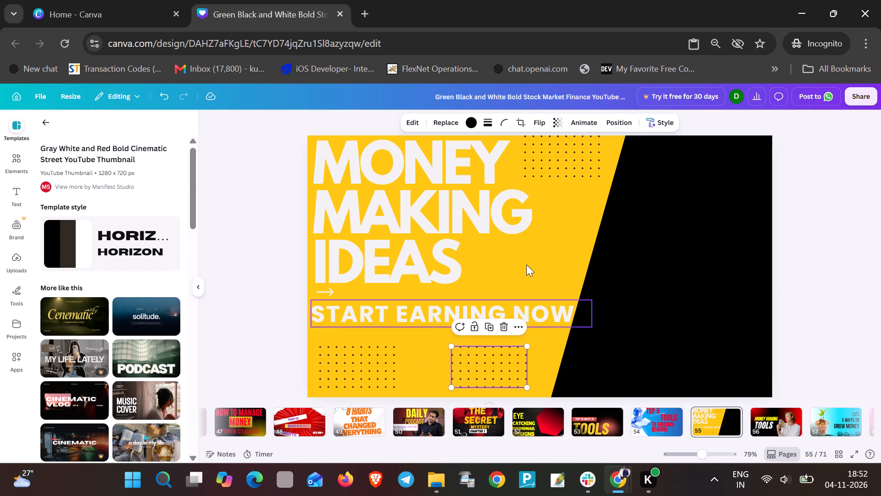
Paste another copy of the dot pattern and place it beside IDEAS, just before the black area.
{"action": "right_click", "coordinate": [552, 238]}
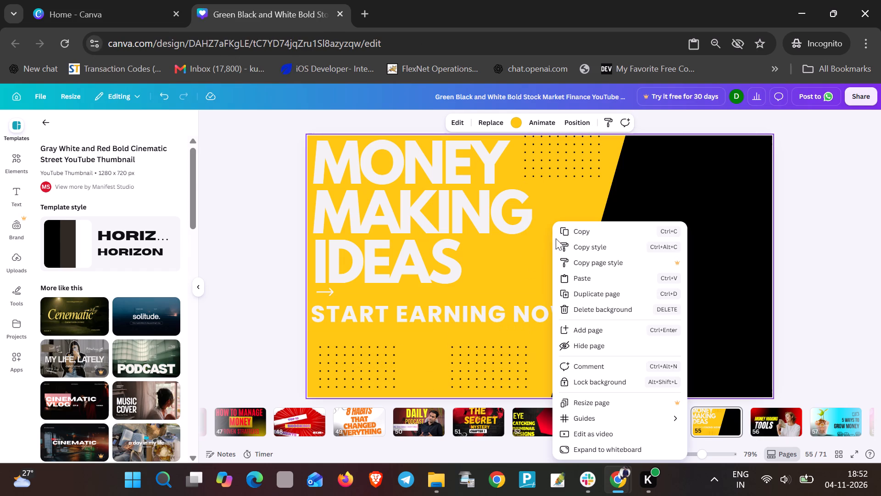
{"action": "left_click", "coordinate": [580, 277]}
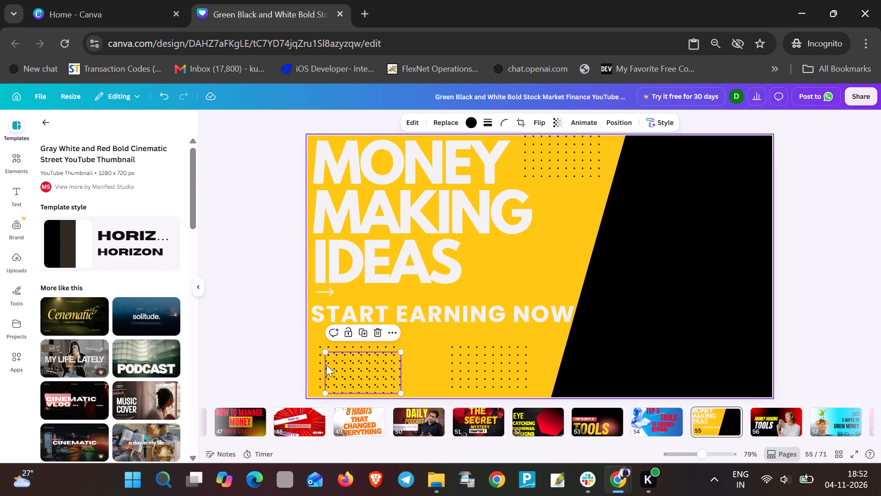
{"action": "left_click_drag", "start_coordinate": [334, 365], "coordinate": [509, 259]}
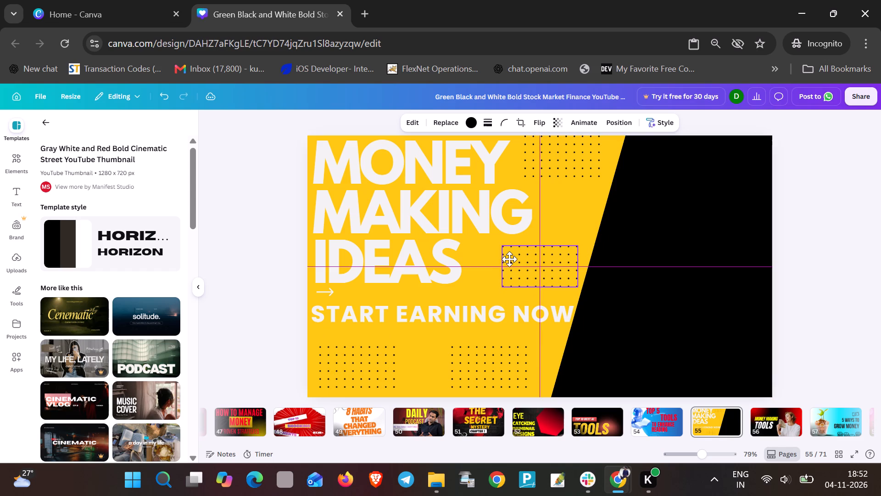
{"action": "left_click_drag", "start_coordinate": [509, 259], "coordinate": [503, 260]}
Change the font of the whole MONEY MAKING IDEAS heading to Lovelo.
{"action": "left_click", "coordinate": [483, 264]}
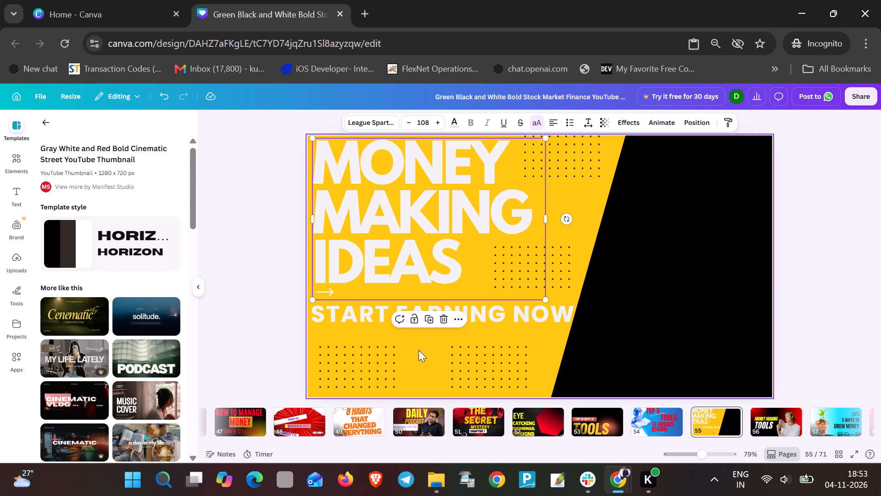
{"action": "left_click", "coordinate": [478, 327]}
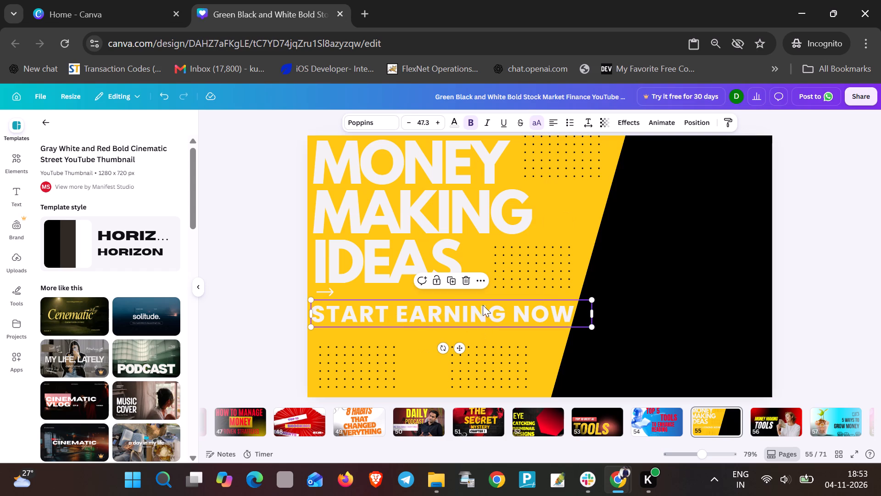
{"action": "triple_click", "coordinate": [420, 162]}
{"action": "double_click", "coordinate": [418, 162]}
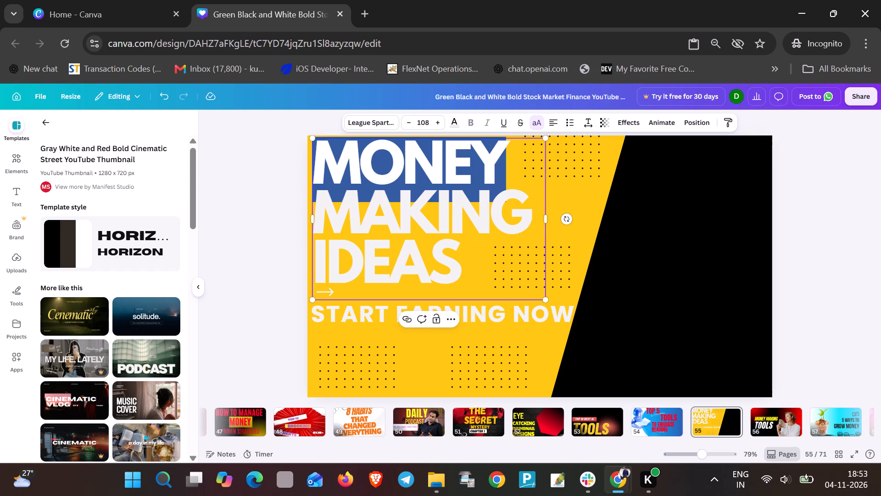
{"action": "left_click", "coordinate": [438, 252]}
{"action": "left_click_drag", "start_coordinate": [468, 270], "coordinate": [364, 181]}
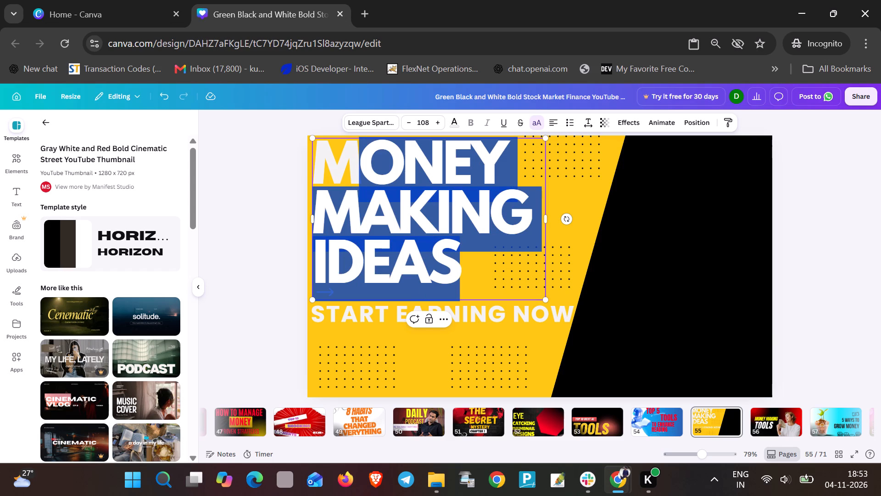
{"action": "left_click_drag", "start_coordinate": [364, 181], "coordinate": [331, 164]}
{"action": "left_click", "coordinate": [367, 123]}
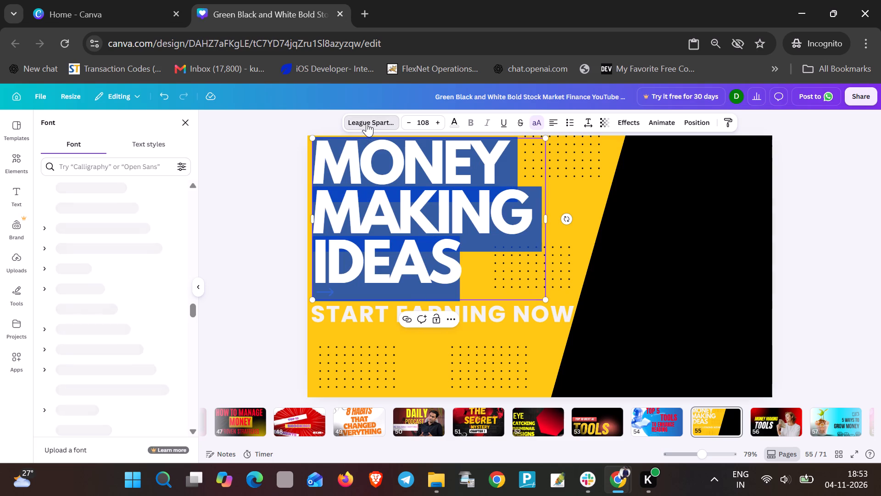
{"action": "scroll", "coordinate": [105, 333], "scroll_direction": "down", "scroll_amount": 3}
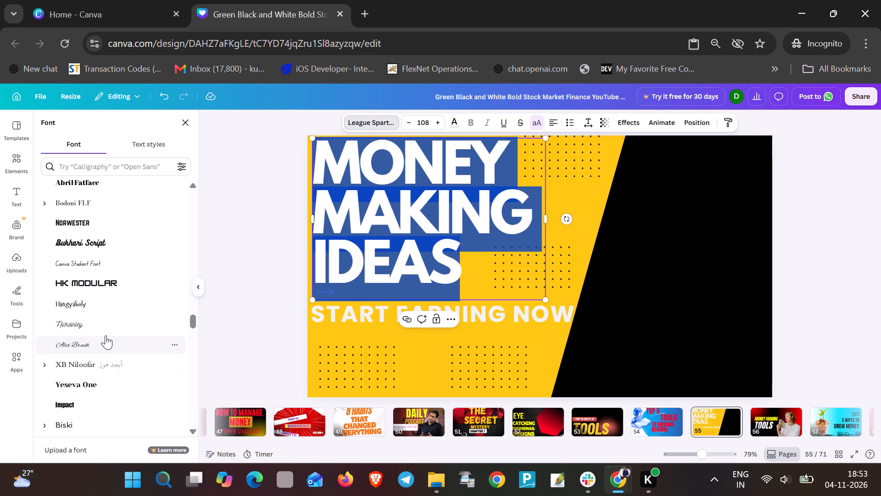
{"action": "scroll", "coordinate": [106, 335], "scroll_direction": "down", "scroll_amount": 2}
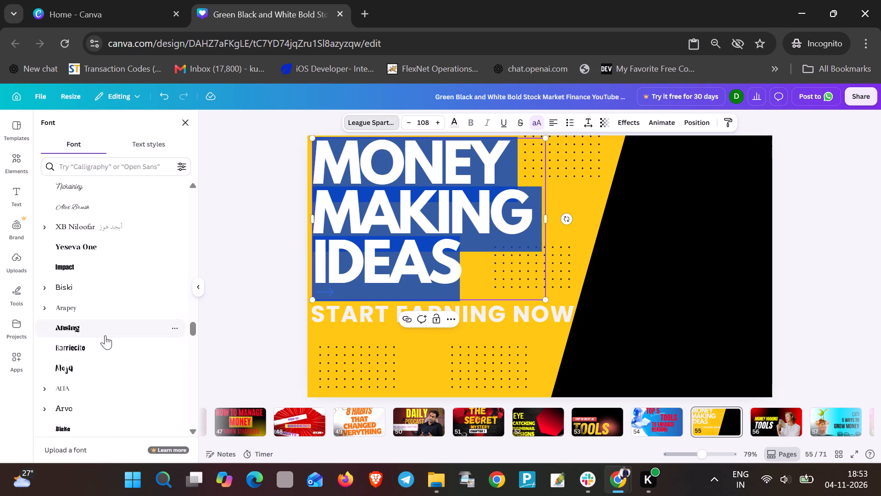
{"action": "scroll", "coordinate": [105, 335], "scroll_direction": "down", "scroll_amount": 2}
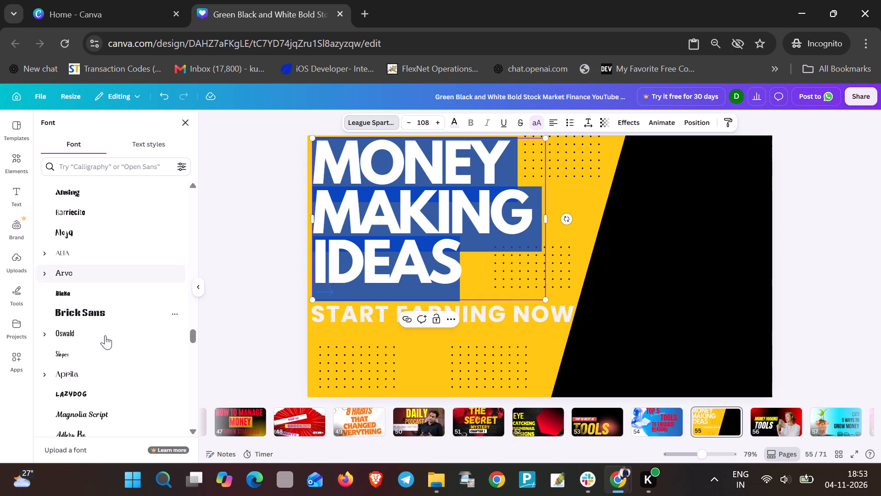
{"action": "scroll", "coordinate": [105, 335], "scroll_direction": "down", "scroll_amount": 1}
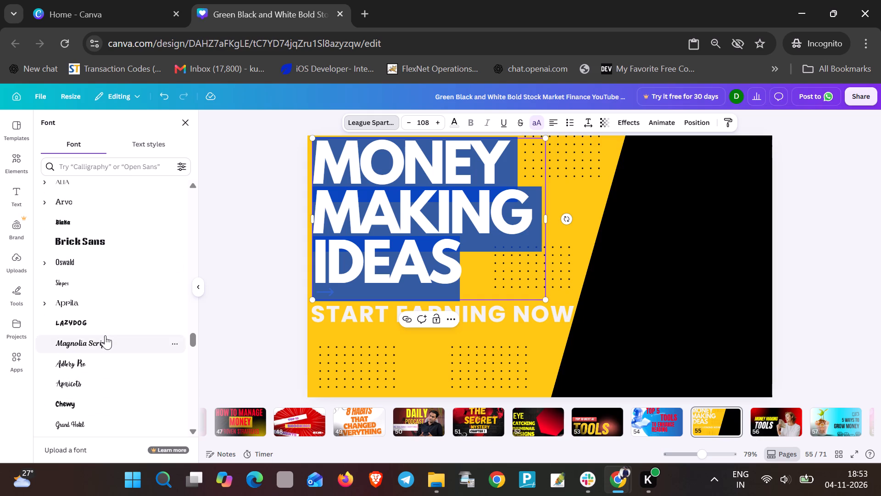
{"action": "scroll", "coordinate": [105, 335], "scroll_direction": "down", "scroll_amount": 1}
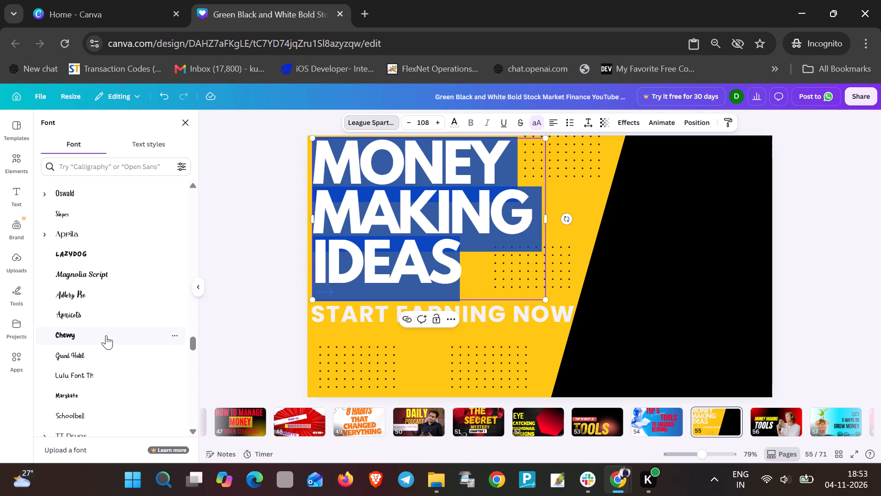
{"action": "scroll", "coordinate": [105, 335], "scroll_direction": "down", "scroll_amount": 2}
{"action": "scroll", "coordinate": [65, 308], "scroll_direction": "down", "scroll_amount": 2}
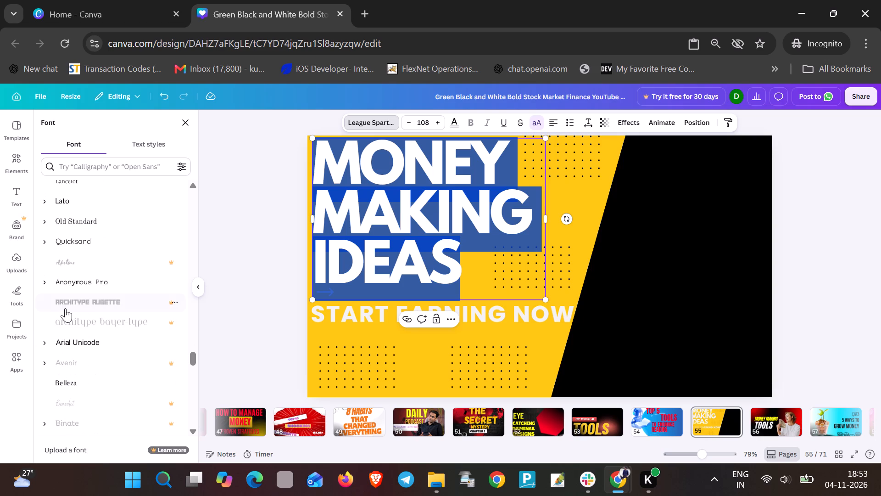
{"action": "scroll", "coordinate": [64, 308], "scroll_direction": "down", "scroll_amount": 4}
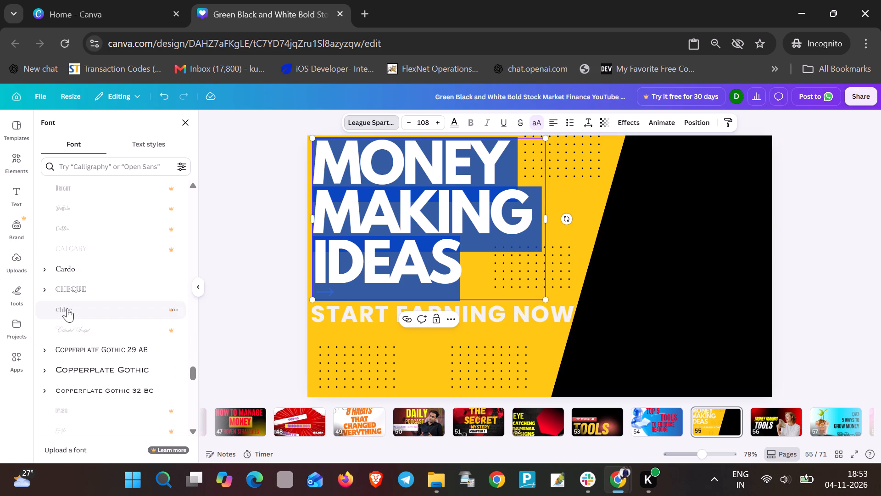
{"action": "scroll", "coordinate": [65, 309], "scroll_direction": "down", "scroll_amount": 7}
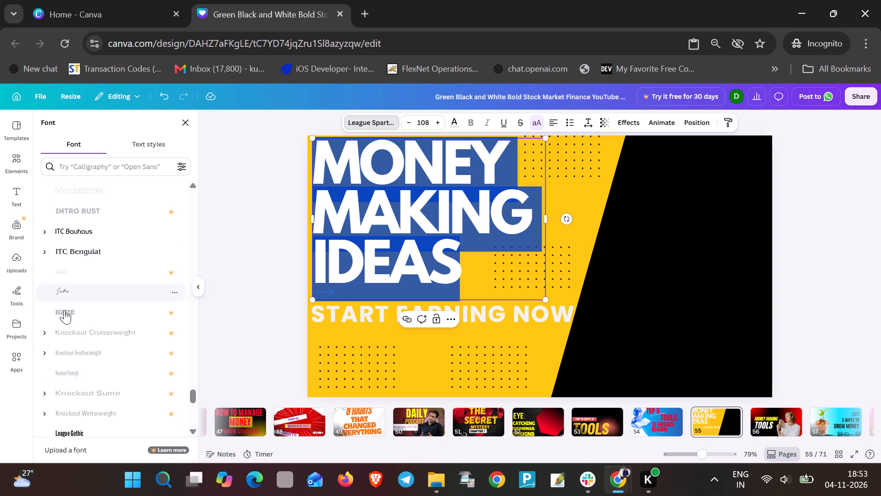
{"action": "scroll", "coordinate": [65, 310], "scroll_direction": "down", "scroll_amount": 3}
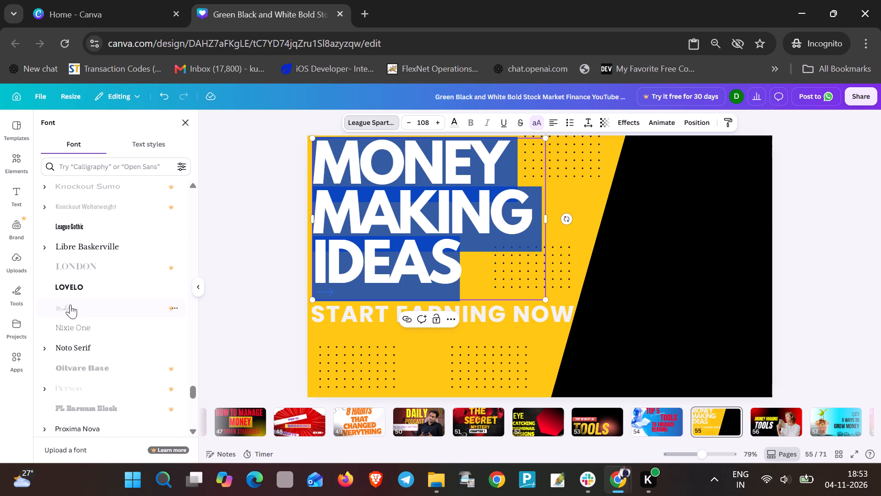
{"action": "left_click", "coordinate": [80, 287]}
{"action": "left_click", "coordinate": [406, 239]}
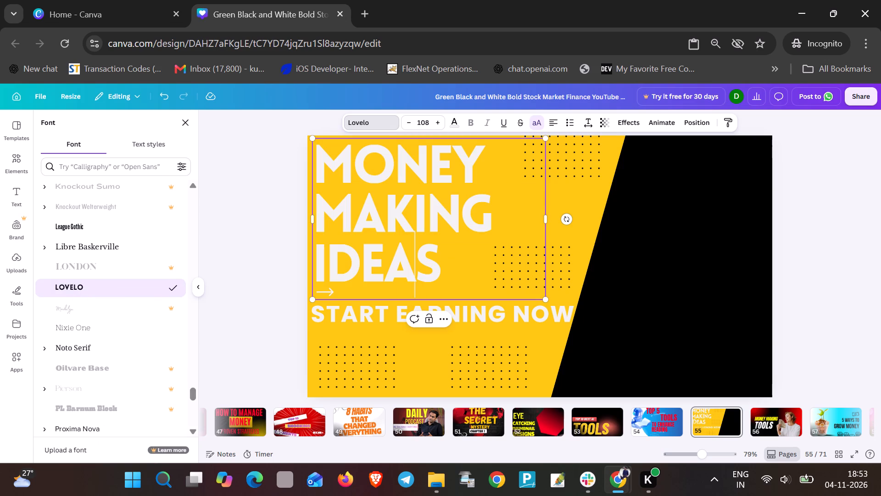
Reword the START EARNING NOW text as START AND LEARN FROM YOUTUBE.
{"action": "double_click", "coordinate": [381, 317]}
{"action": "left_click", "coordinate": [388, 317]}
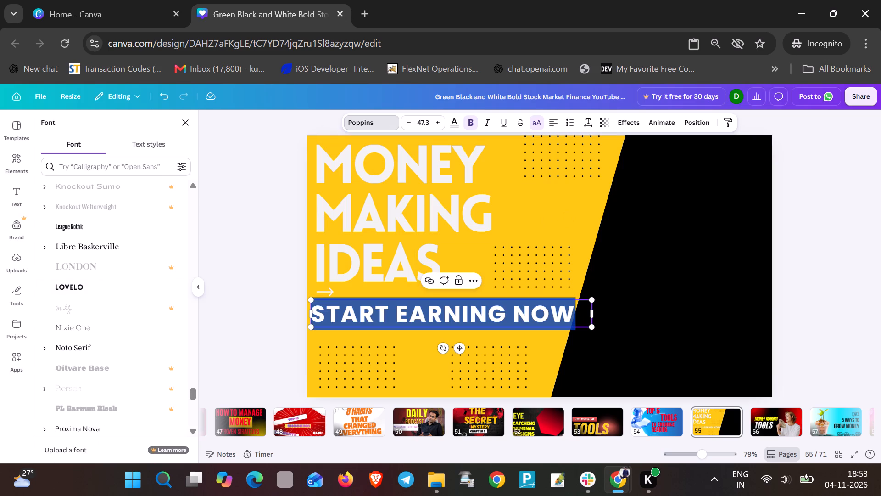
{"action": "left_click", "coordinate": [574, 312]}
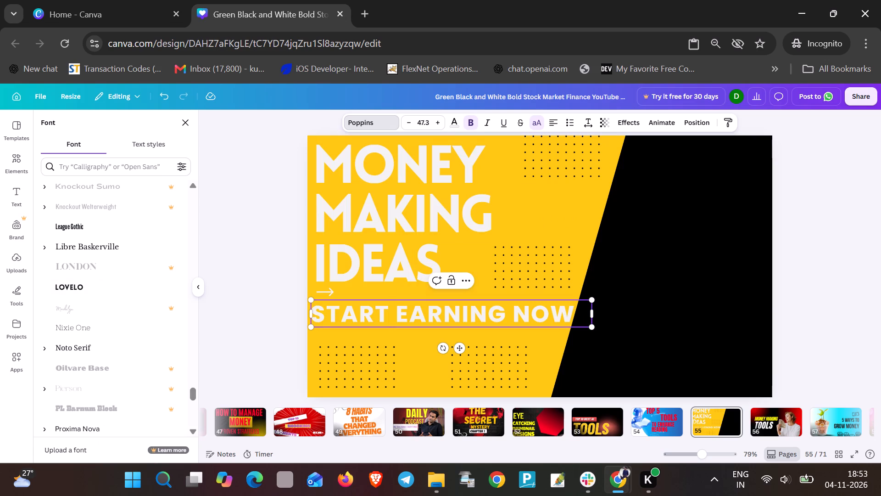
{"action": "key", "text": "BackSpace"}
{"action": "key", "text": "BackSpace"}
{"action": "key", "text": "BackSpace"}
{"action": "key", "text": "BackSpace"}
{"action": "key", "text": "BackSpace"}
{"action": "key", "text": "BackSpace"}
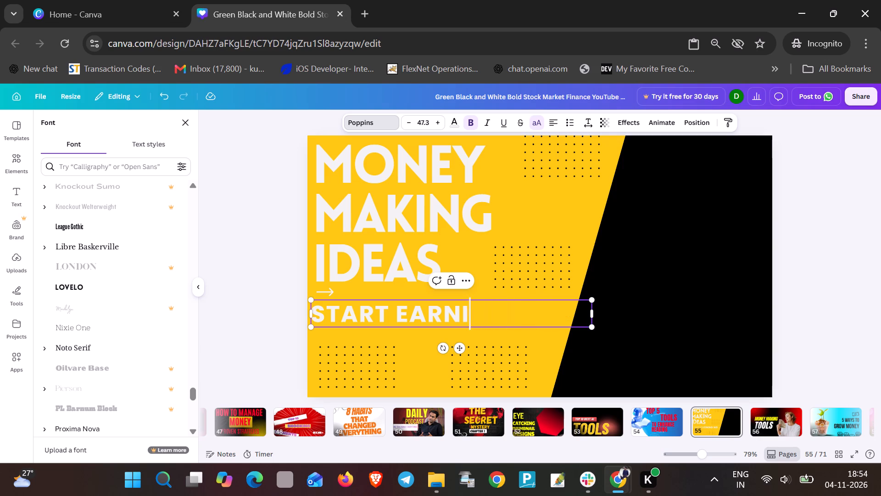
{"action": "key", "text": "BackSpace"}
{"action": "key", "text": "BackSpace"}
{"action": "key", "text": "BackSpace"}
{"action": "key", "text": "BackSpace"}
{"action": "key", "text": "BackSpace"}
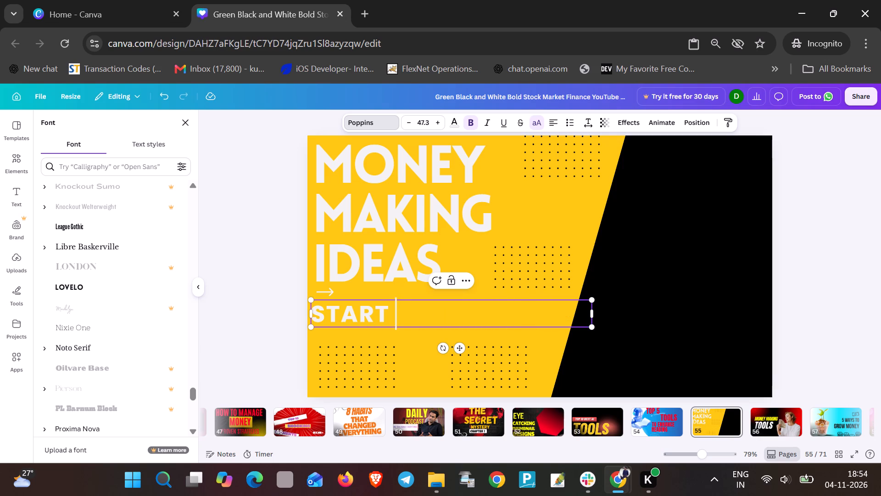
{"action": "type", "text": "AND LEARN FROM"}
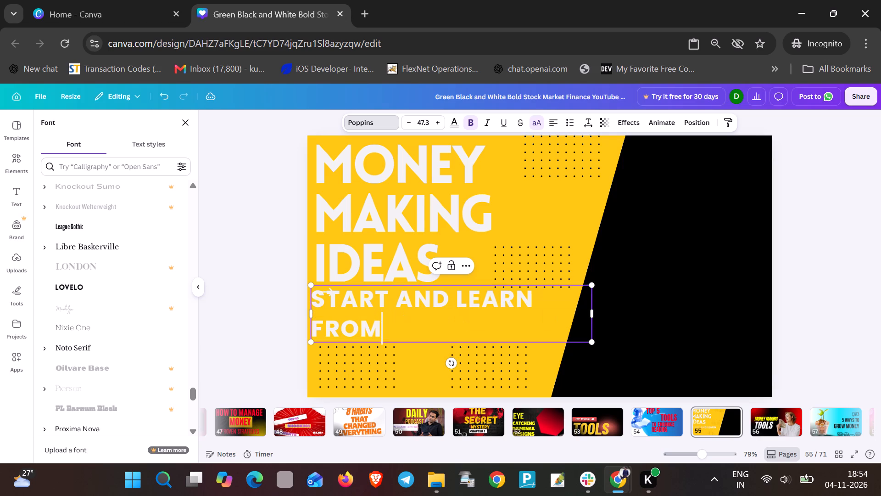
{"action": "key", "text": "space"}
{"action": "type", "text": "YOUTUBE"}
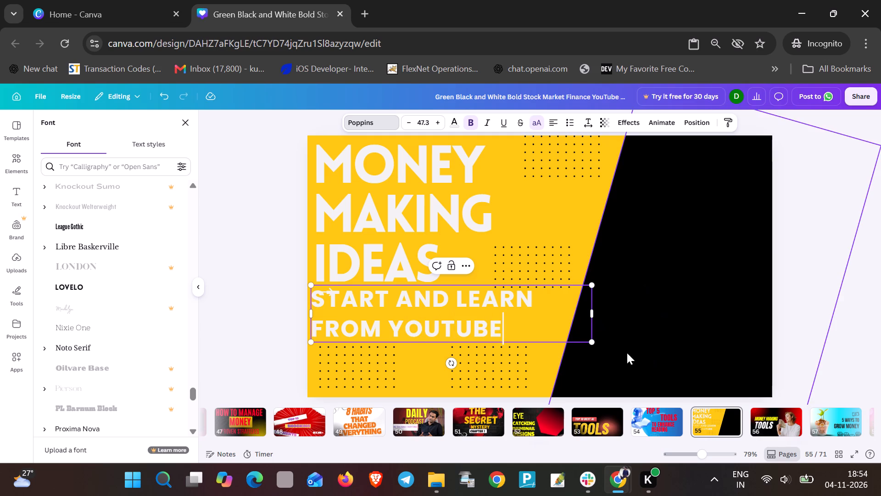
Enlarge the START AND LEARN FROM YOUTUBE text proportionally to a font size of about 49.4.
{"action": "left_click_drag", "start_coordinate": [592, 342], "coordinate": [604, 345]}
{"action": "left_click", "coordinate": [569, 206]}
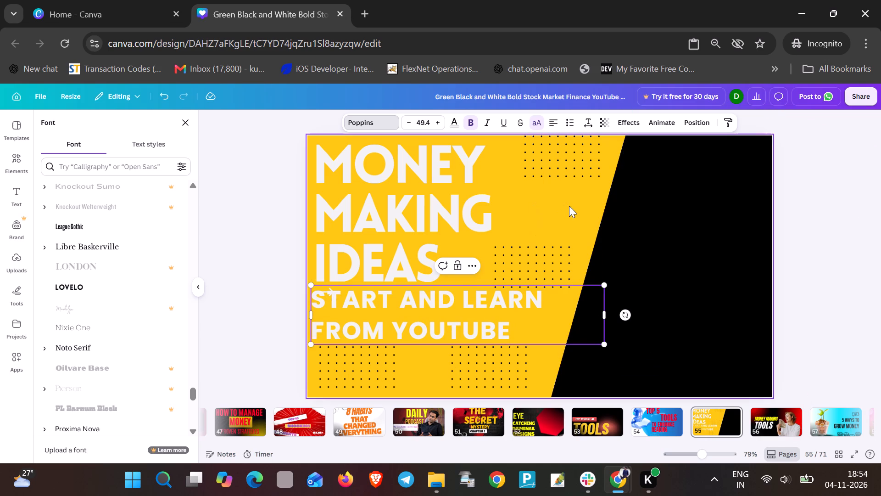
Go to page 56 and delete the image of the woman in the white shirt.
{"action": "left_click", "coordinate": [781, 420]}
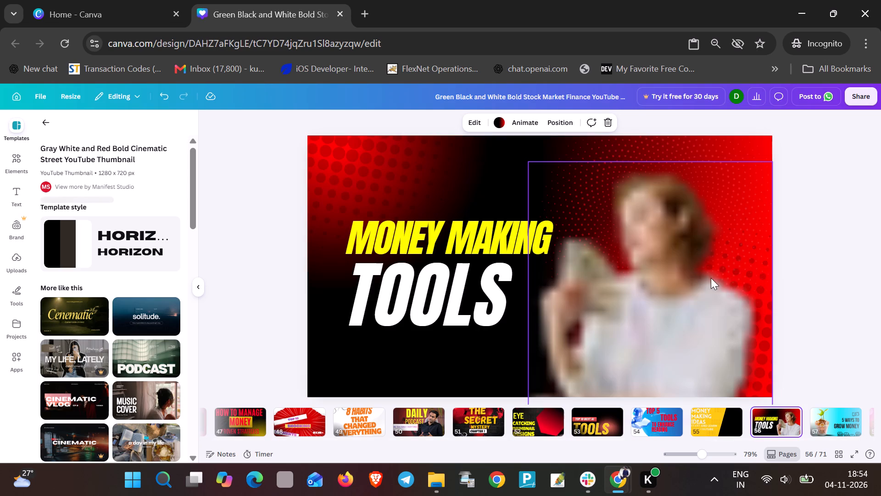
{"action": "left_click", "coordinate": [676, 235]}
{"action": "left_click", "coordinate": [668, 180]}
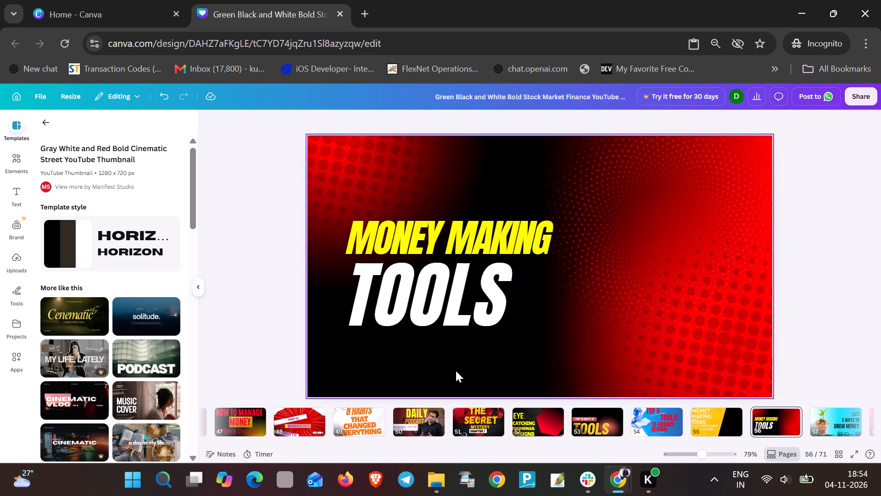
Move the MONEY MAKING heading to the page's upper-left corner and enlarge it proportionally to a font size of about 167.
{"action": "left_click_drag", "start_coordinate": [441, 245], "coordinate": [389, 180]}
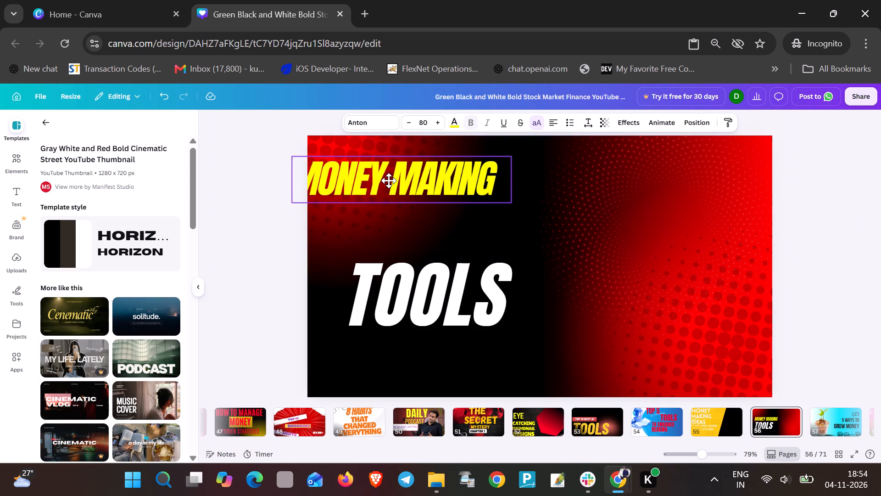
{"action": "left_click_drag", "start_coordinate": [389, 180], "coordinate": [403, 168]}
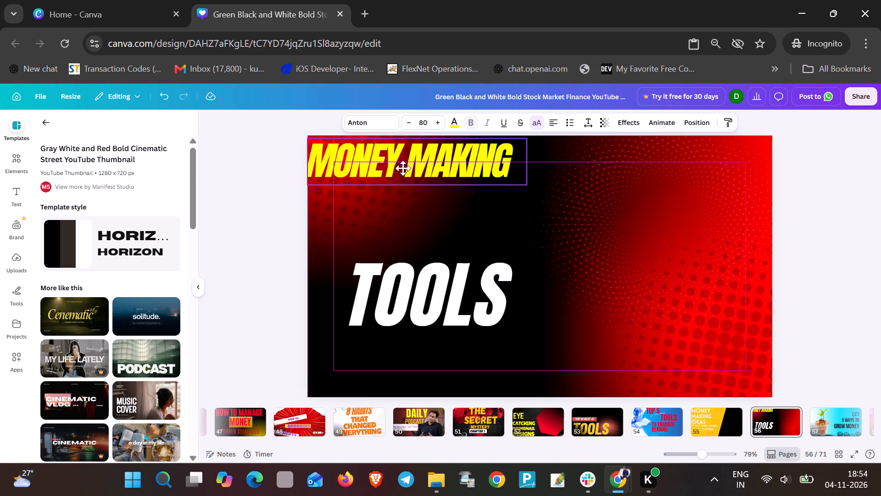
{"action": "left_click_drag", "start_coordinate": [403, 168], "coordinate": [410, 168]}
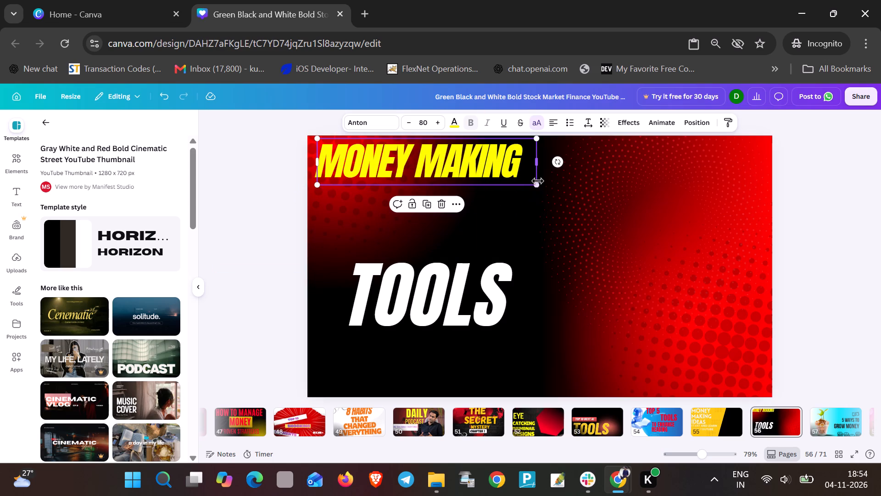
{"action": "left_click_drag", "start_coordinate": [536, 189], "coordinate": [746, 371]}
Enlarge the TOOLS text proportionally to a font size of about 243 and centre it just beneath the MONEY MAKING heading.
{"action": "left_click_drag", "start_coordinate": [399, 295], "coordinate": [488, 289]}
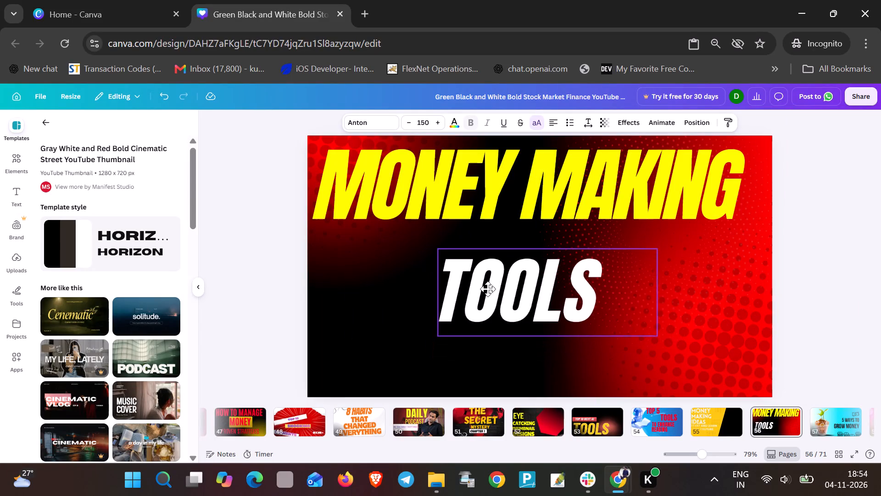
{"action": "left_click_drag", "start_coordinate": [488, 289], "coordinate": [486, 284]}
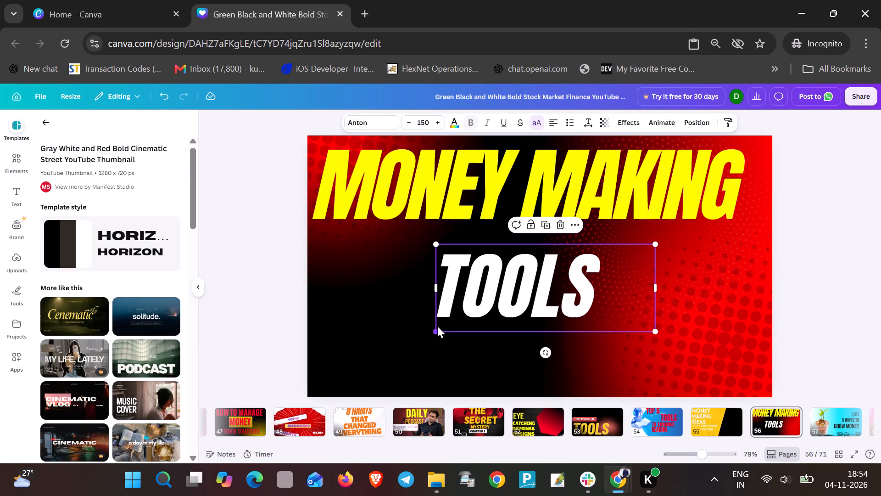
{"action": "left_click_drag", "start_coordinate": [435, 334], "coordinate": [351, 429]}
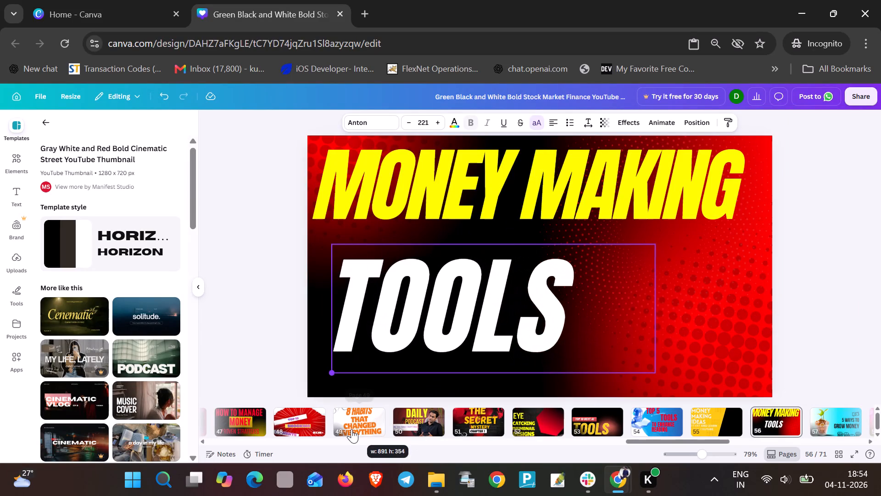
{"action": "left_click_drag", "start_coordinate": [351, 429], "coordinate": [349, 431]}
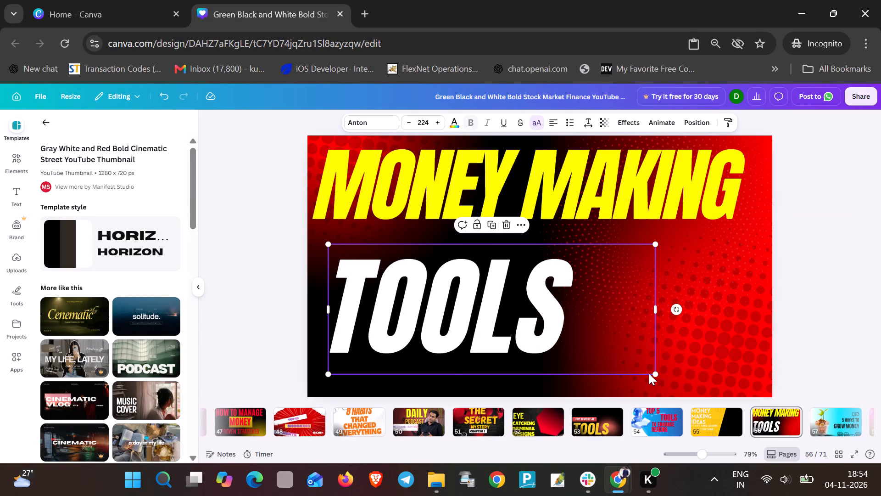
{"action": "left_click_drag", "start_coordinate": [656, 372], "coordinate": [675, 384]}
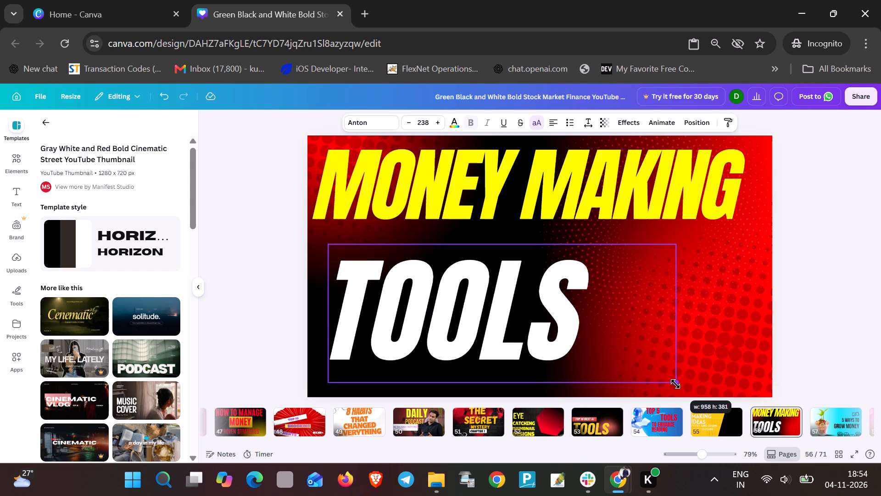
{"action": "left_click_drag", "start_coordinate": [675, 384], "coordinate": [684, 385]}
{"action": "left_click", "coordinate": [726, 330]}
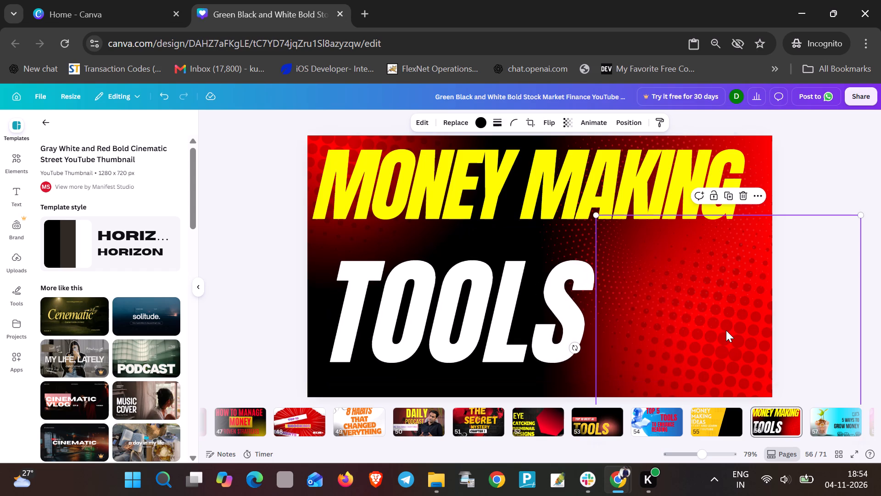
{"action": "left_click_drag", "start_coordinate": [462, 316], "coordinate": [509, 298]}
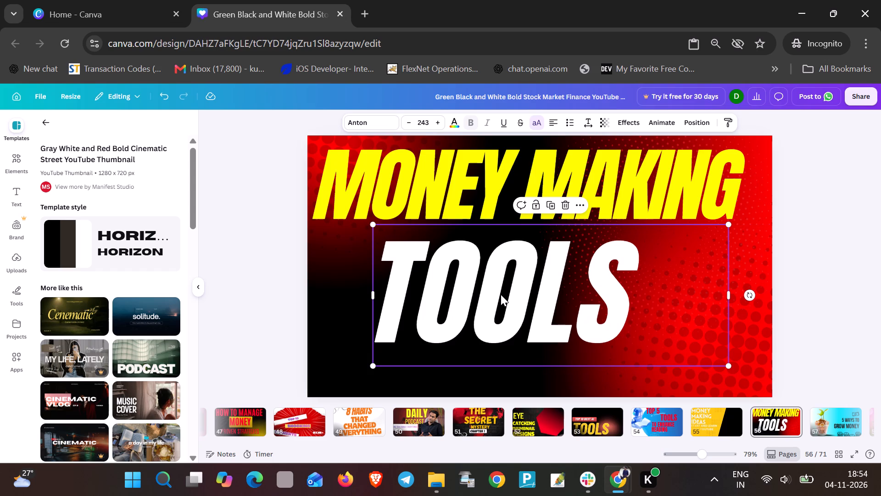
Recolour the whole MONEY MAKING heading to the yellow #faff1c.
{"action": "triple_click", "coordinate": [469, 183]}
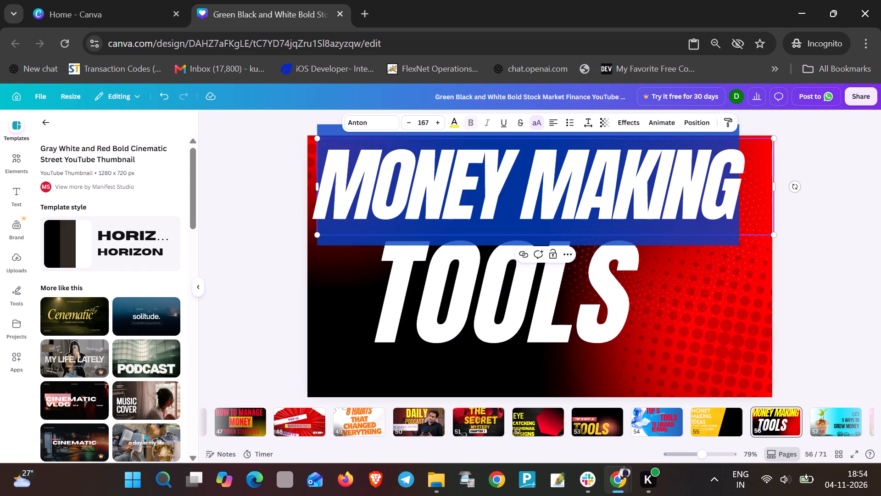
{"action": "left_click", "coordinate": [459, 124]}
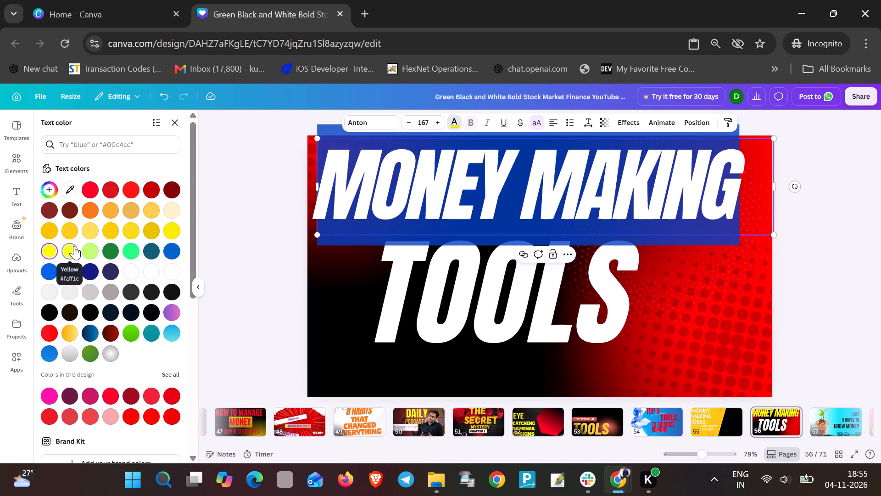
{"action": "left_click", "coordinate": [73, 246]}
{"action": "left_click", "coordinate": [388, 315]}
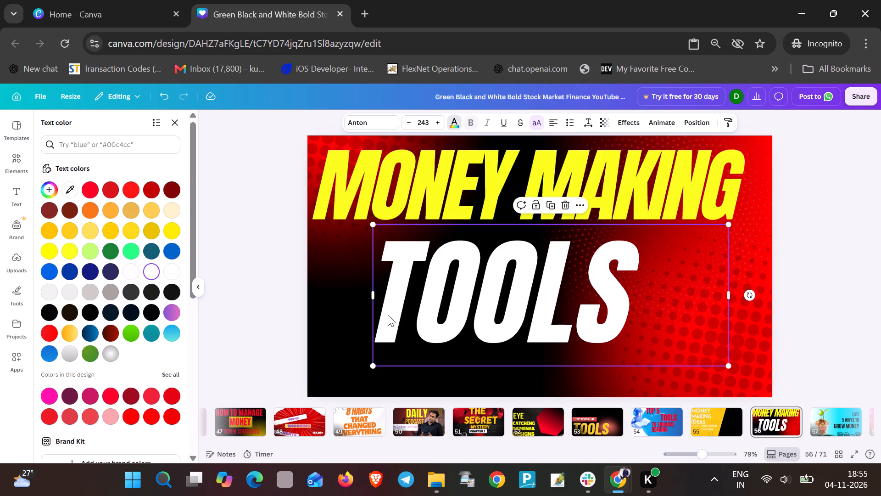
Try the TAN Headline font on the MONEY MAKING heading, settling on Sports World instead.
{"action": "triple_click", "coordinate": [357, 194]}
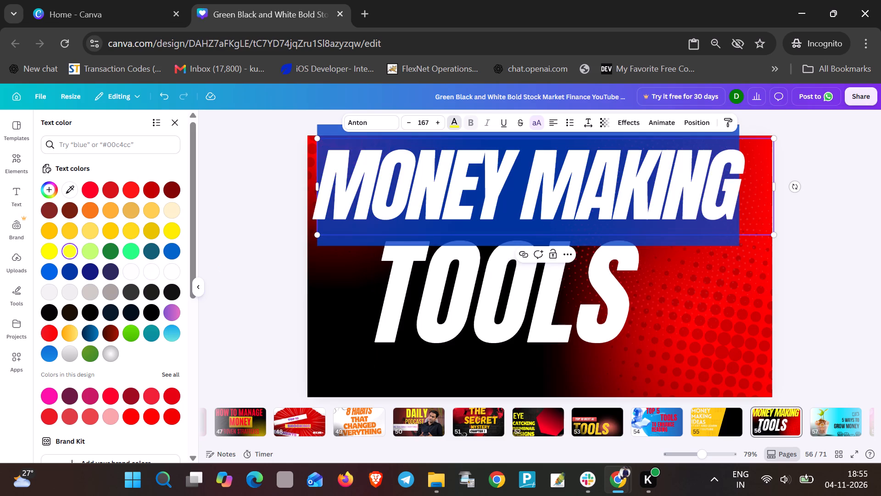
{"action": "left_click", "coordinate": [361, 126]}
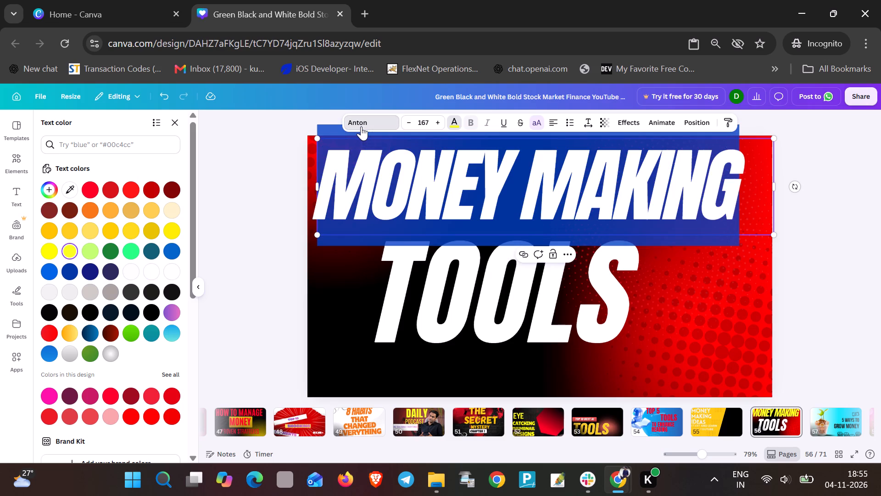
{"action": "scroll", "coordinate": [100, 327], "scroll_direction": "up", "scroll_amount": 6}
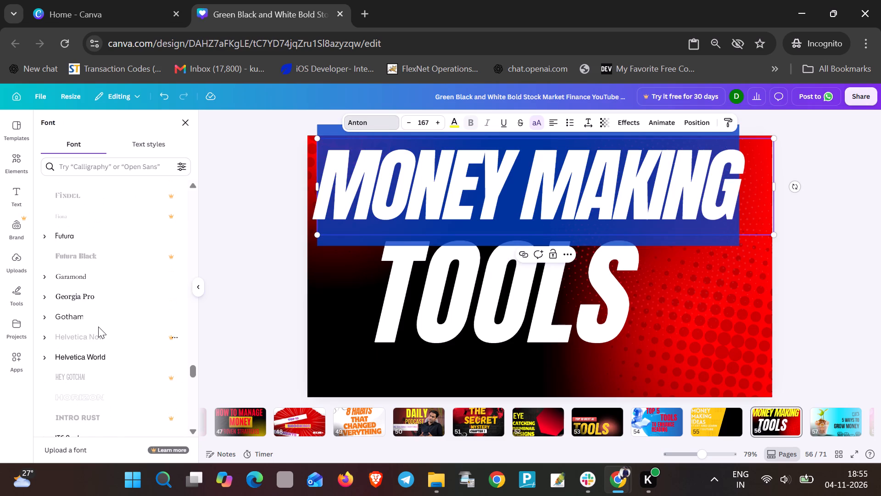
{"action": "scroll", "coordinate": [97, 327], "scroll_direction": "up", "scroll_amount": 14}
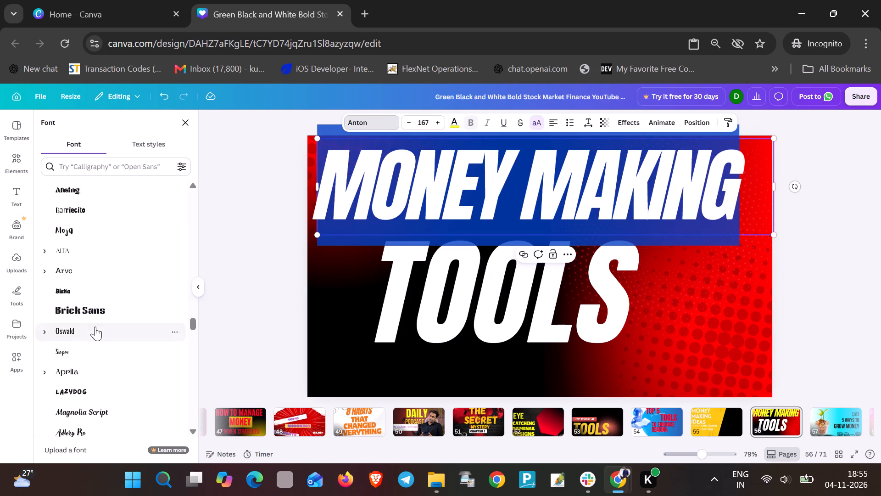
{"action": "scroll", "coordinate": [95, 327], "scroll_direction": "up", "scroll_amount": 7}
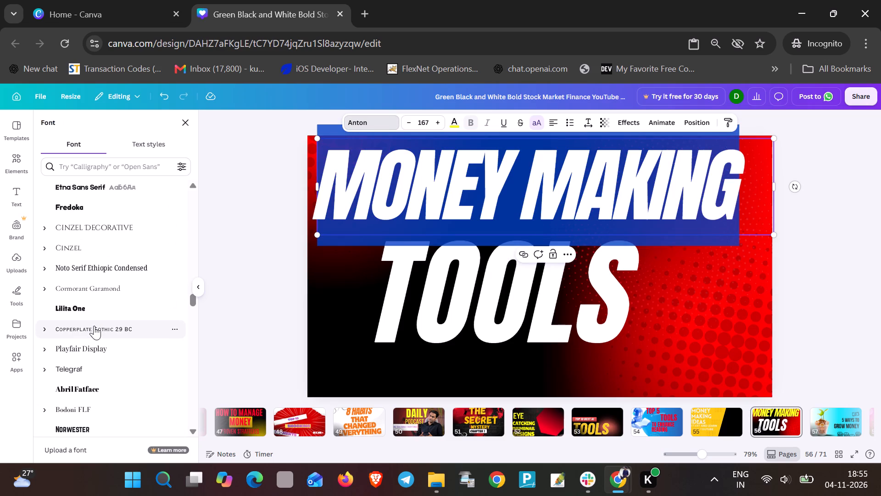
{"action": "scroll", "coordinate": [94, 326], "scroll_direction": "up", "scroll_amount": 7}
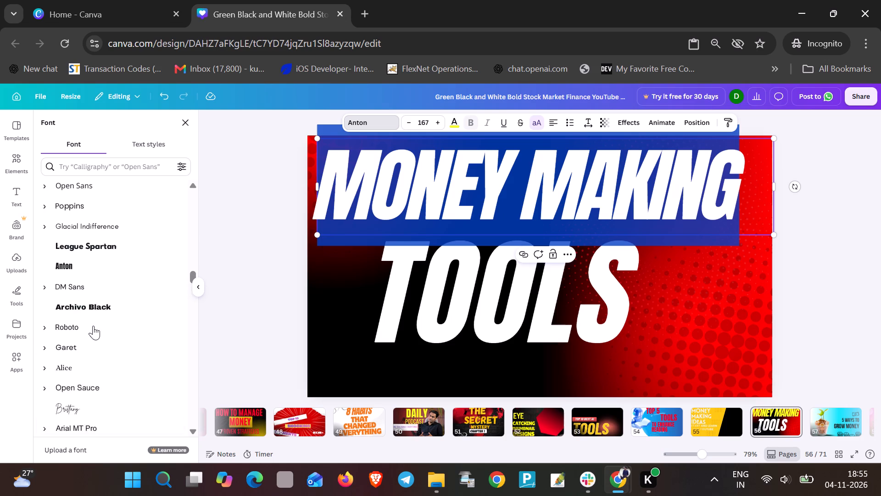
{"action": "scroll", "coordinate": [93, 326], "scroll_direction": "up", "scroll_amount": 2}
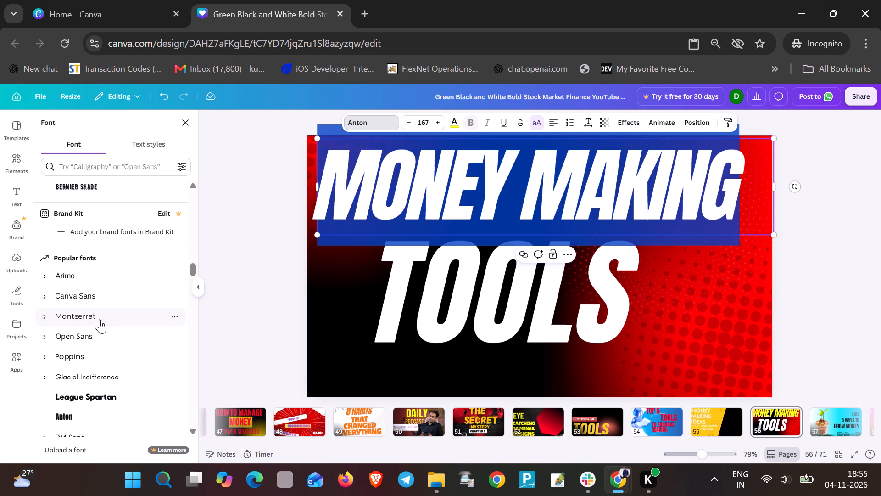
{"action": "scroll", "coordinate": [98, 318], "scroll_direction": "up", "scroll_amount": 3}
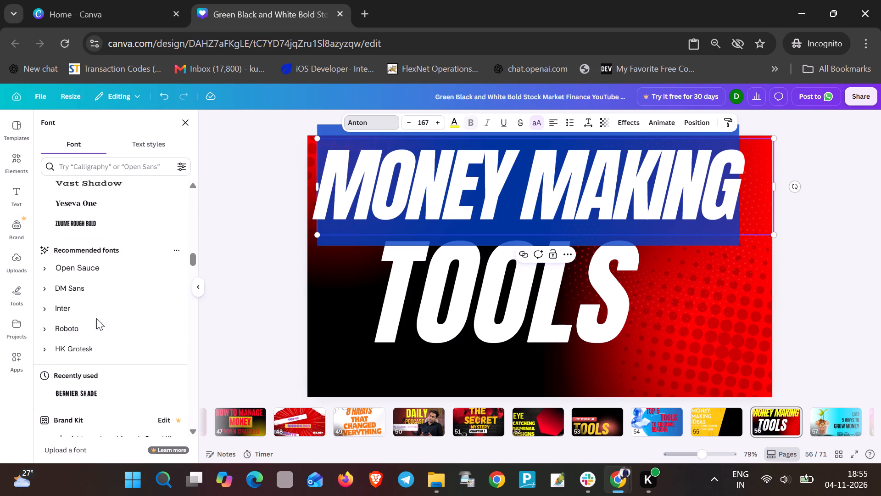
{"action": "scroll", "coordinate": [96, 318], "scroll_direction": "up", "scroll_amount": 2}
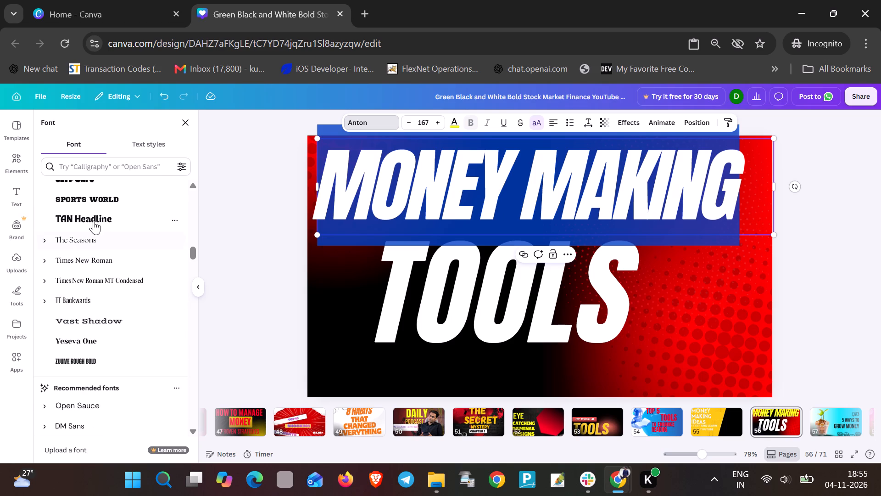
{"action": "left_click", "coordinate": [94, 220]}
{"action": "left_click", "coordinate": [410, 216]}
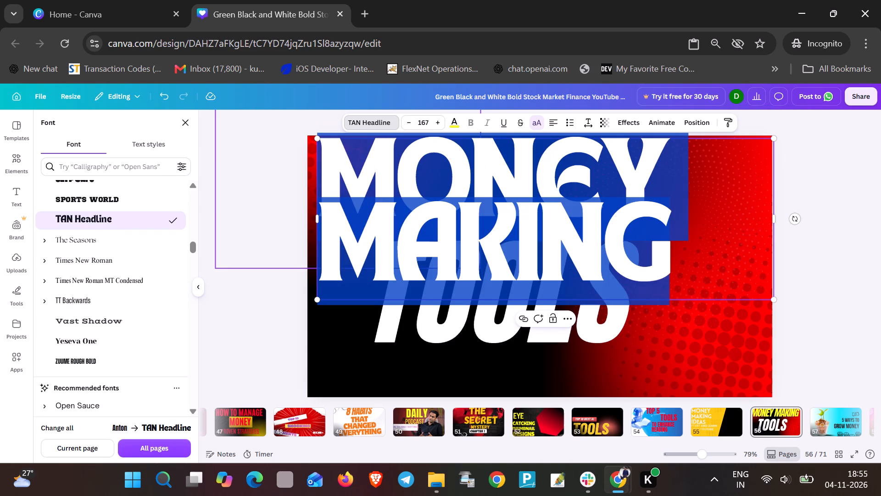
{"action": "left_click", "coordinate": [408, 216]}
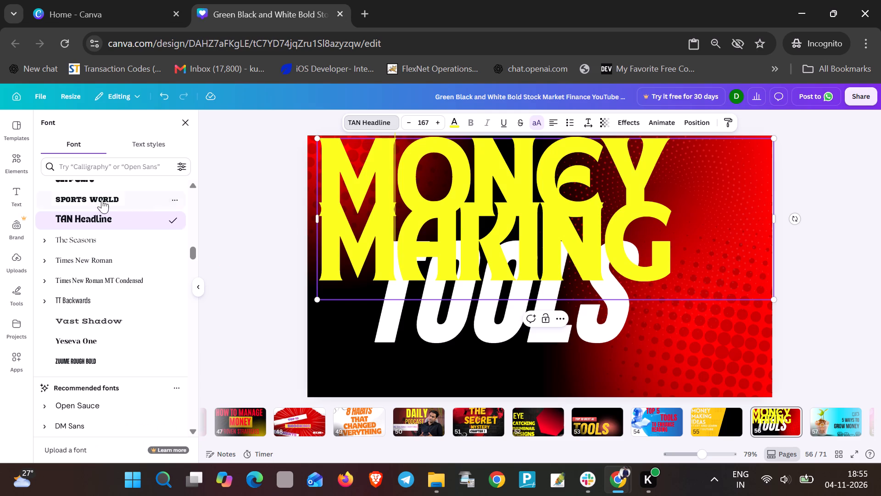
{"action": "left_click", "coordinate": [98, 192]}
{"action": "left_click", "coordinate": [518, 234]}
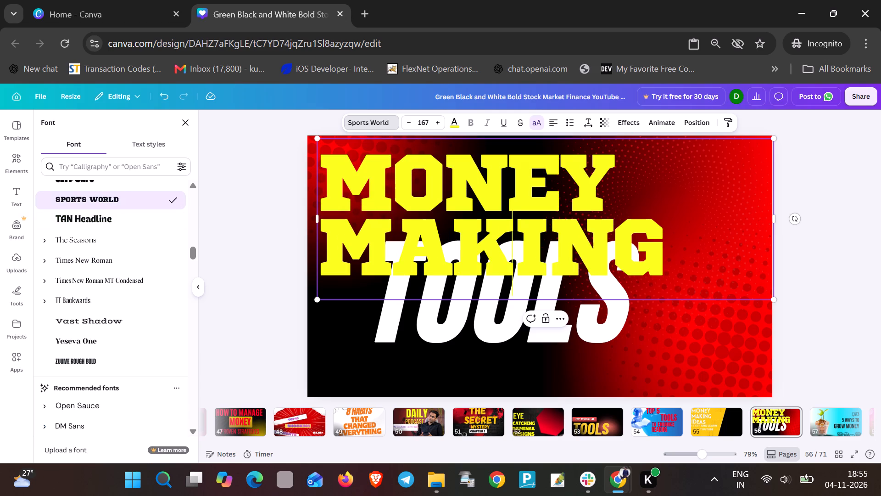
Move the TOOLS text down towards the page's bottom edge, clear of the two-line MONEY MAKING heading.
{"action": "left_click_drag", "start_coordinate": [493, 330], "coordinate": [483, 375]}
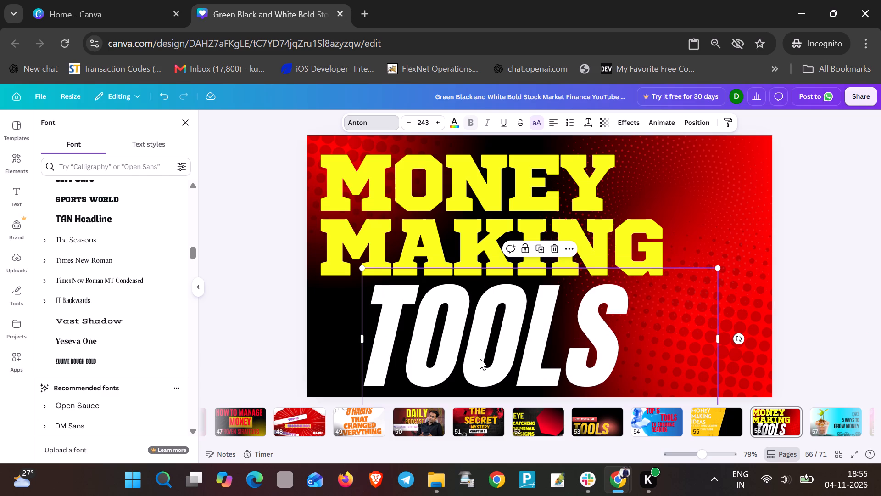
Shrink the MONEY MAKING heading proportionally to a font size of about 139.
{"action": "left_click", "coordinate": [482, 185]}
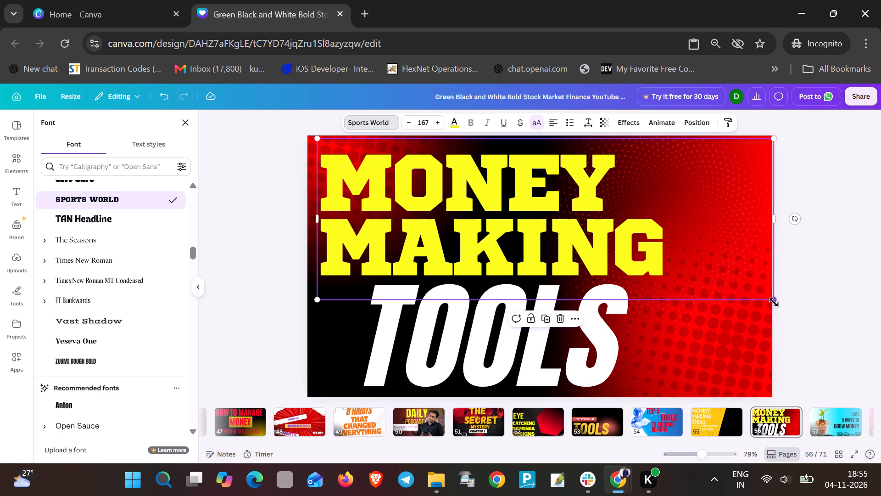
{"action": "left_click_drag", "start_coordinate": [774, 302], "coordinate": [715, 266]}
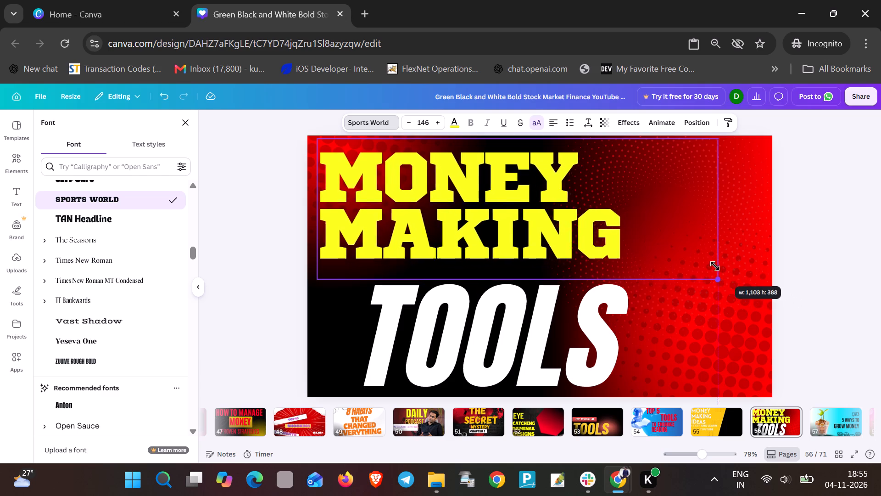
{"action": "left_click_drag", "start_coordinate": [715, 266], "coordinate": [704, 258]}
{"action": "left_click", "coordinate": [245, 268]}
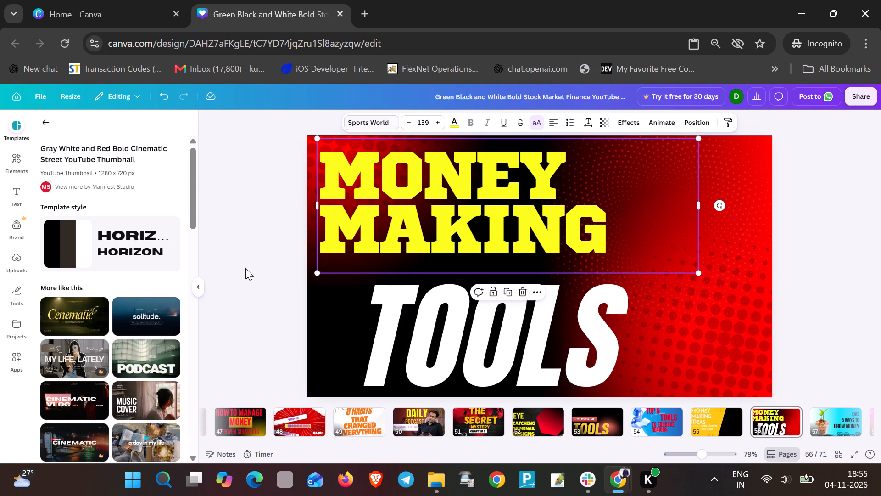
Shift the MONEY MAKING heading horizontally towards the middle of the page, with its text box against the top edge.
{"action": "left_click", "coordinate": [485, 198]}
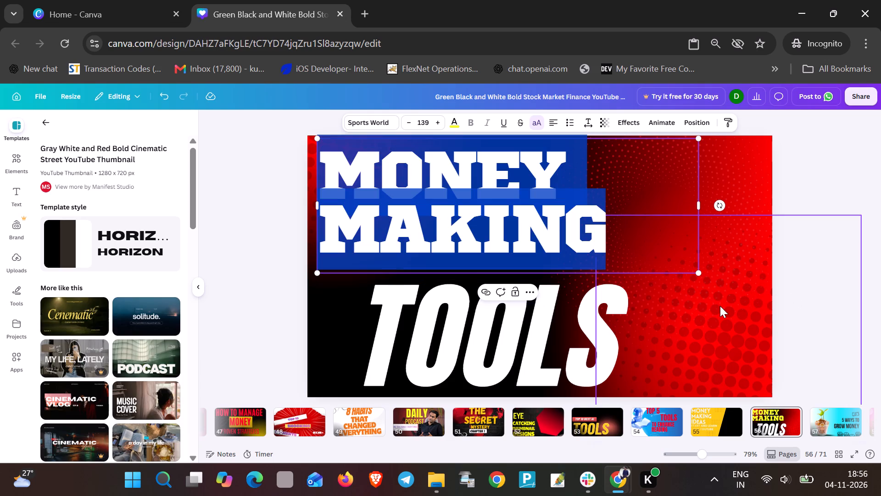
{"action": "left_click", "coordinate": [727, 307]}
{"action": "left_click_drag", "start_coordinate": [449, 210], "coordinate": [477, 208]}
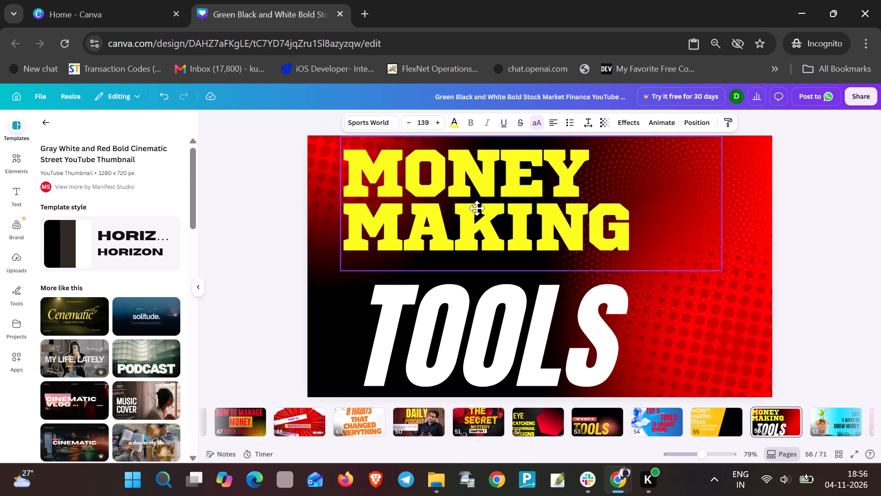
{"action": "left_click_drag", "start_coordinate": [477, 208], "coordinate": [494, 206]}
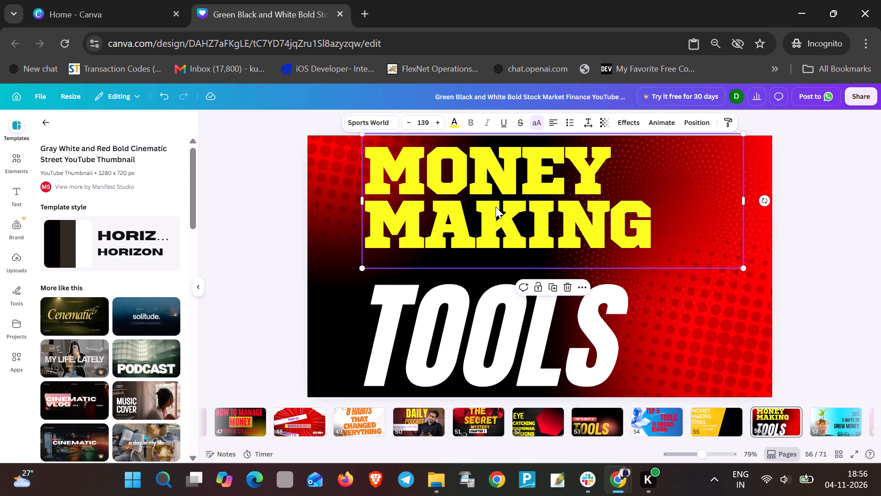
{"action": "left_click_drag", "start_coordinate": [496, 207], "coordinate": [519, 208]}
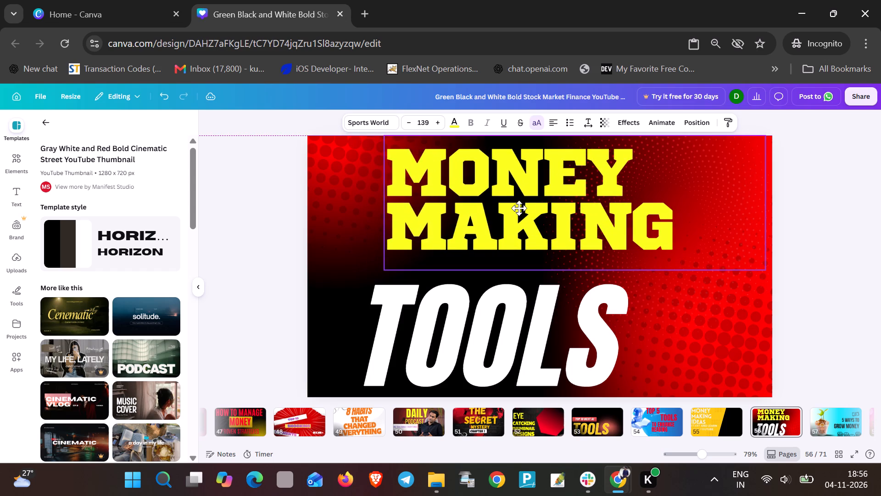
{"action": "left_click_drag", "start_coordinate": [519, 208], "coordinate": [519, 208]}
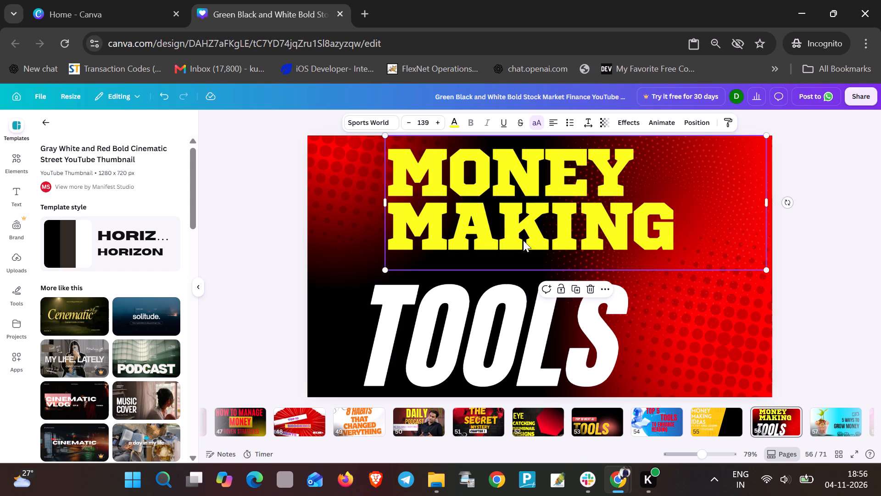
Shrink the TOOLS text to a font size of about 213 and centre it roughly beneath the MONEY MAKING heading.
{"action": "left_click_drag", "start_coordinate": [523, 352], "coordinate": [565, 327]}
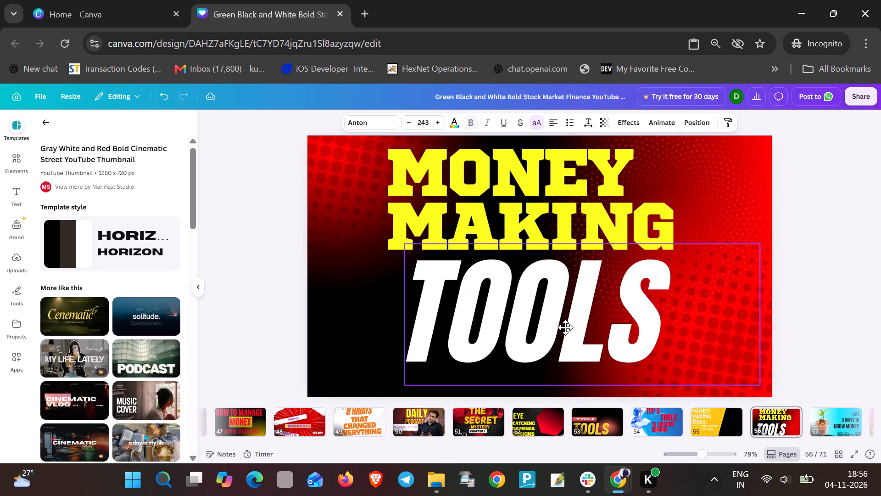
{"action": "left_click_drag", "start_coordinate": [565, 327], "coordinate": [540, 329]}
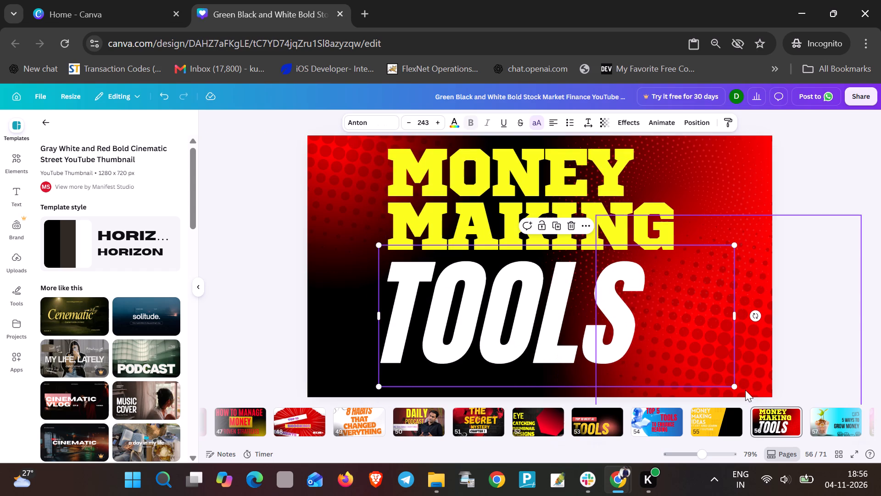
{"action": "left_click_drag", "start_coordinate": [736, 386], "coordinate": [697, 357]}
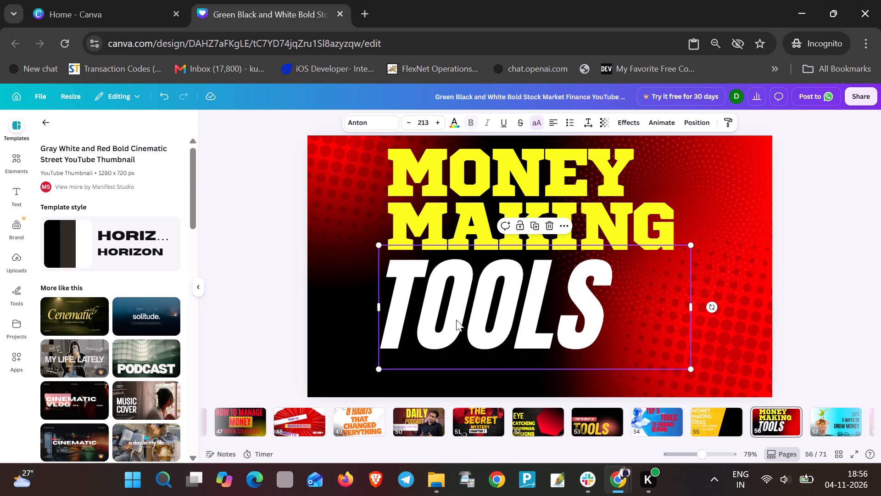
{"action": "left_click", "coordinate": [351, 293]}
{"action": "left_click_drag", "start_coordinate": [459, 311], "coordinate": [470, 331]}
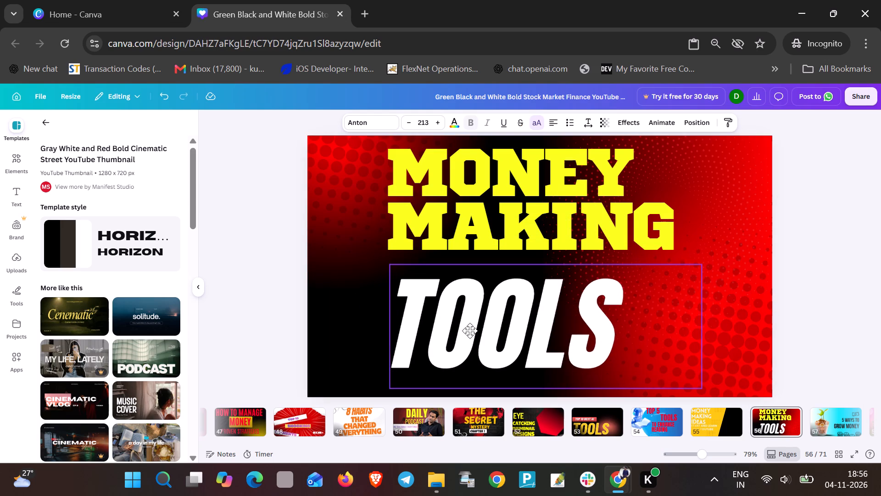
{"action": "left_click_drag", "start_coordinate": [470, 331], "coordinate": [486, 320]}
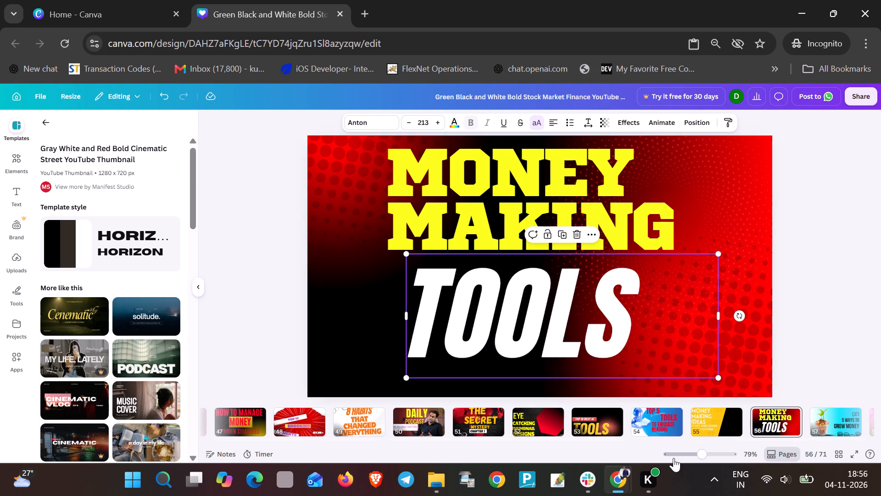
Recolour the TOOLS text yellow (#fffc00) to go with the MONEY MAKING heading.
{"action": "double_click", "coordinate": [524, 310]}
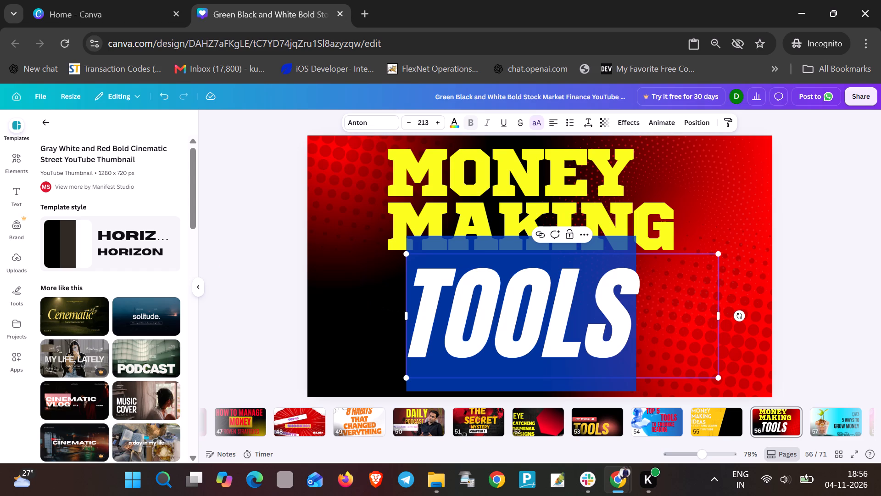
{"action": "left_click", "coordinate": [455, 121]}
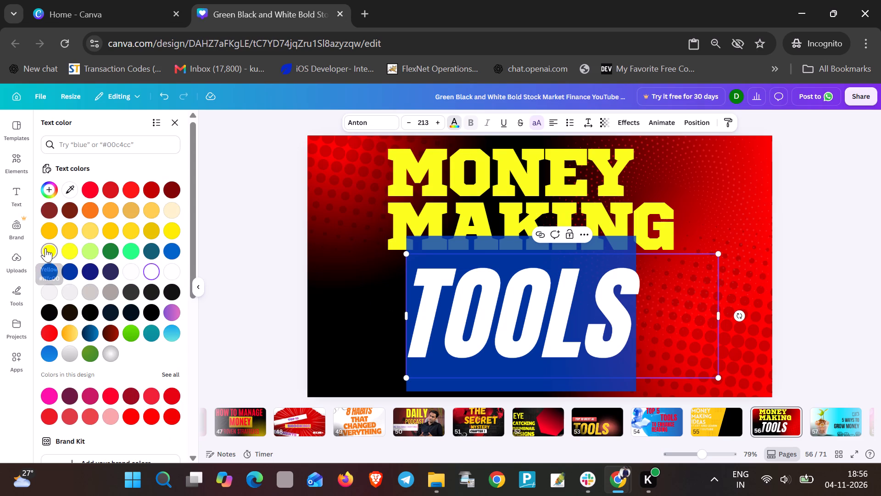
{"action": "left_click", "coordinate": [45, 248]}
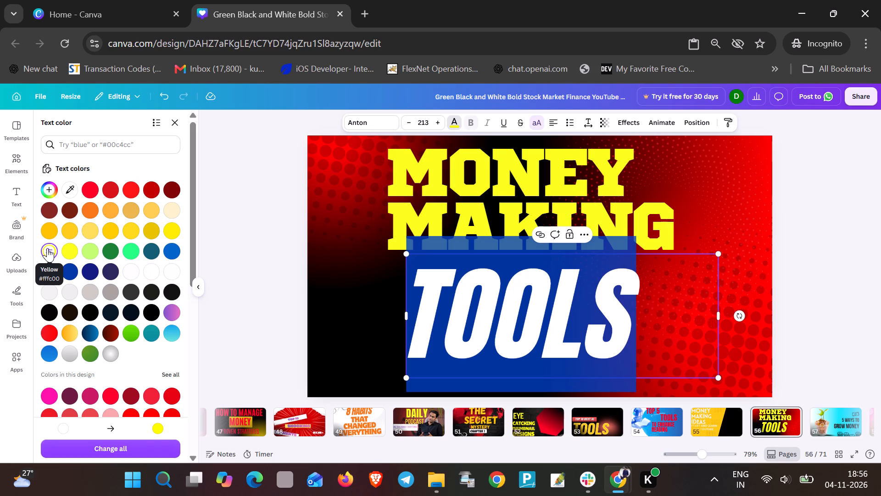
{"action": "left_click", "coordinate": [424, 281]}
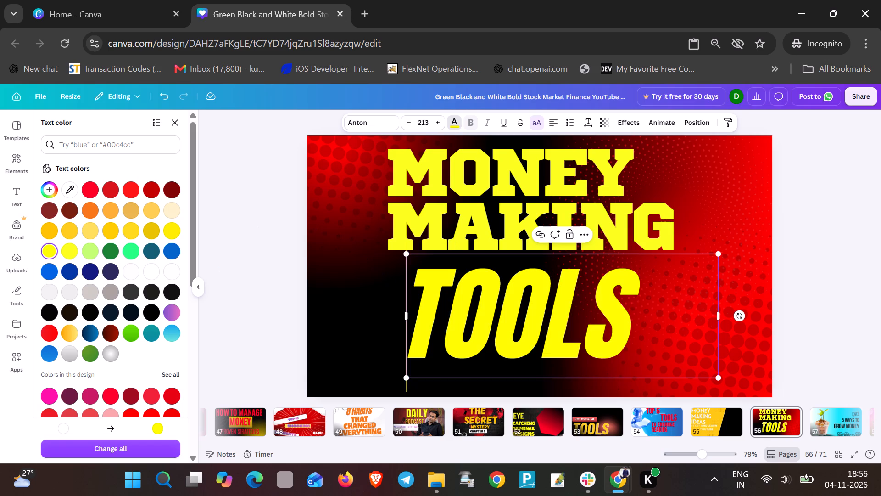
{"action": "left_click", "coordinate": [323, 219]}
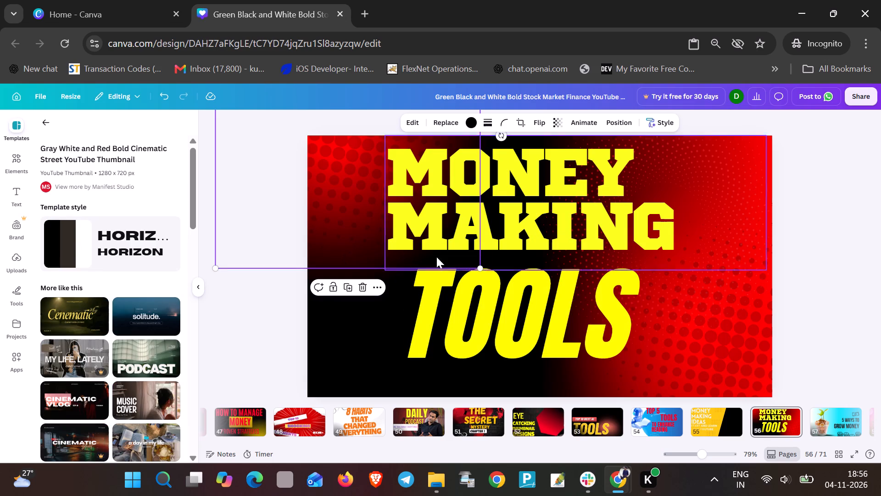
{"action": "left_click", "coordinate": [503, 367]}
{"action": "left_click", "coordinate": [396, 222]}
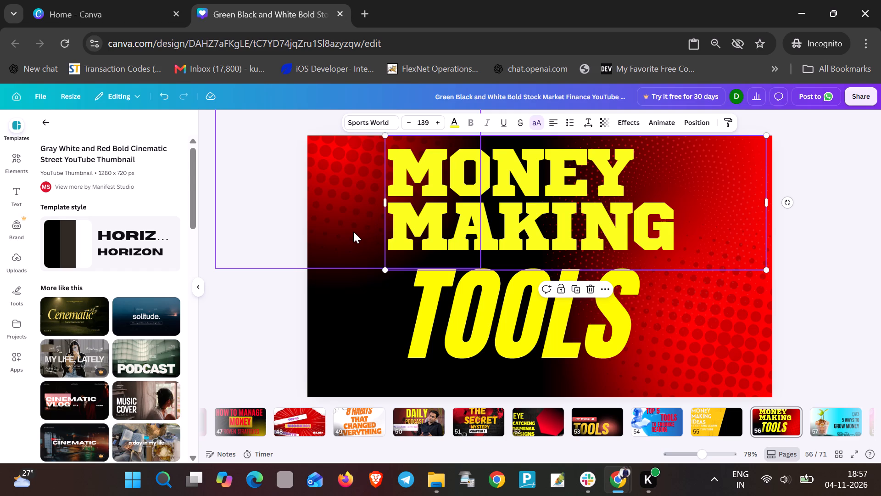
{"action": "left_click", "coordinate": [407, 277]}
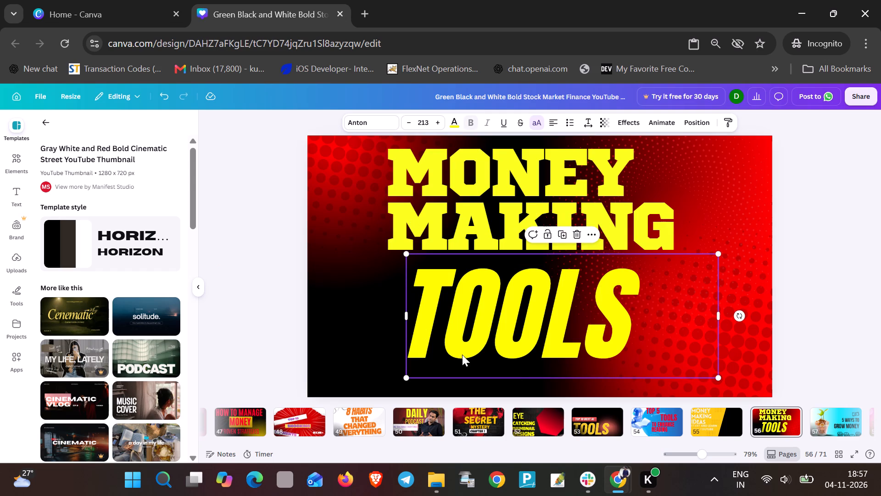
On page 57, move the potted plant image towards the page's upper left corner and enlarge it slightly.
{"action": "left_click", "coordinate": [850, 426]}
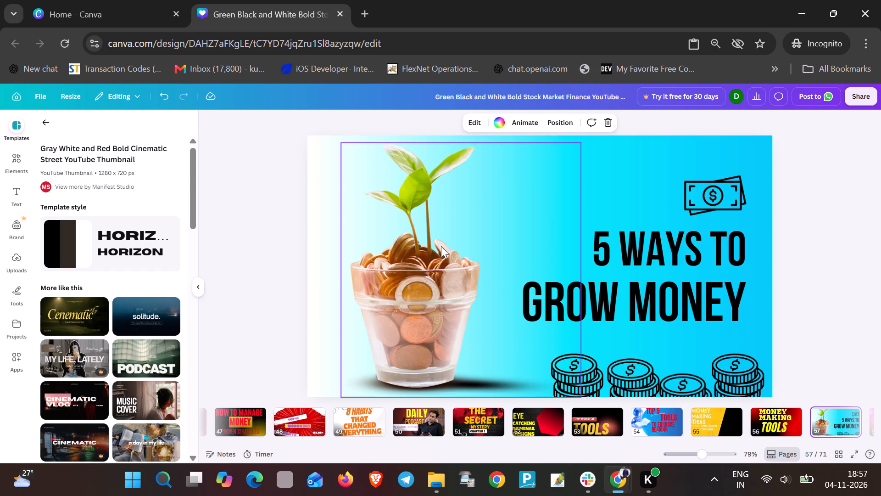
{"action": "left_click_drag", "start_coordinate": [408, 203], "coordinate": [373, 188]}
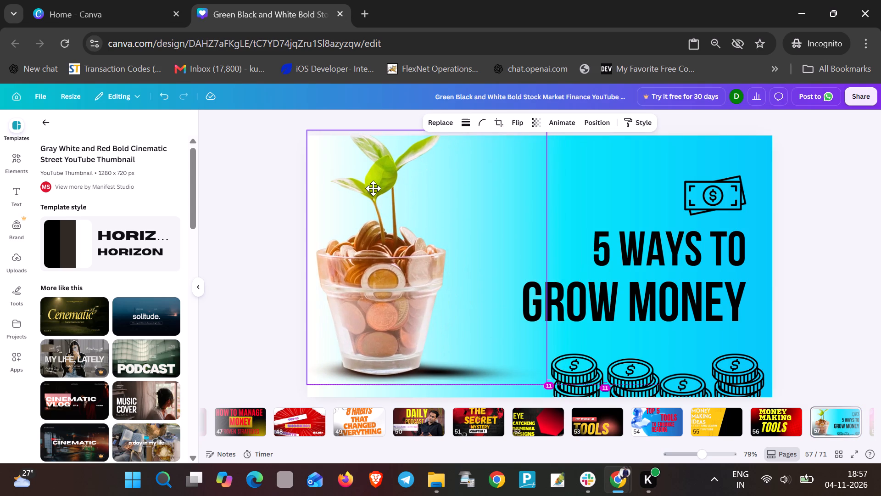
{"action": "left_click_drag", "start_coordinate": [373, 188], "coordinate": [371, 187]}
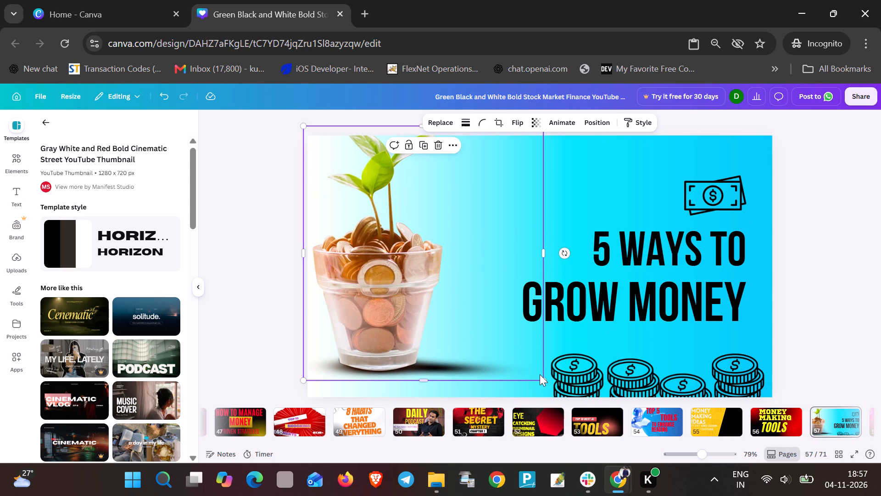
{"action": "left_click_drag", "start_coordinate": [542, 383], "coordinate": [458, 331]}
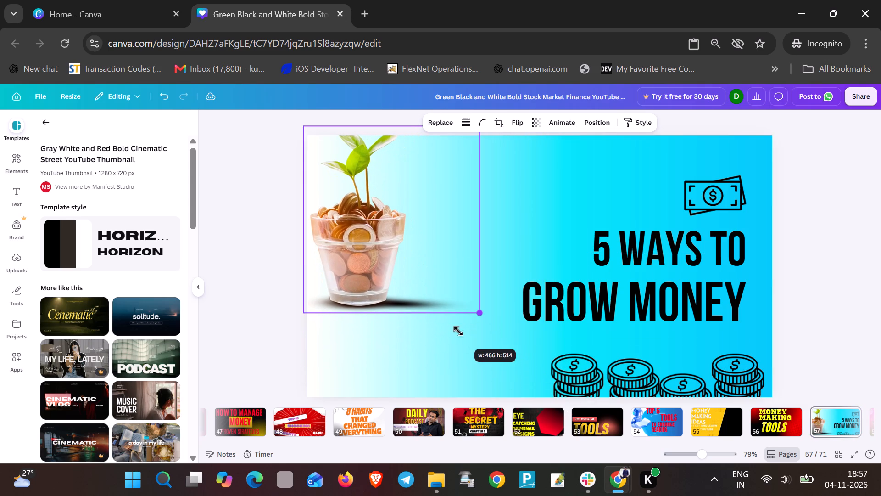
{"action": "left_click_drag", "start_coordinate": [458, 331], "coordinate": [507, 395]}
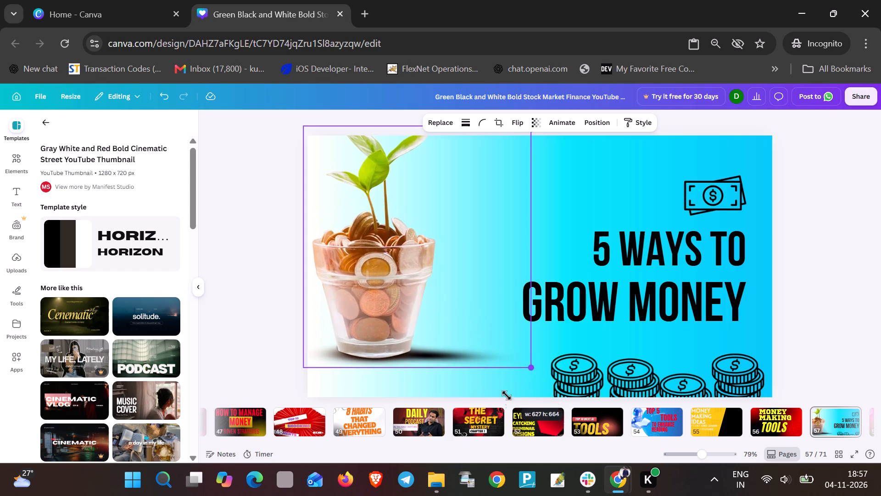
{"action": "left_click_drag", "start_coordinate": [507, 395], "coordinate": [505, 429]}
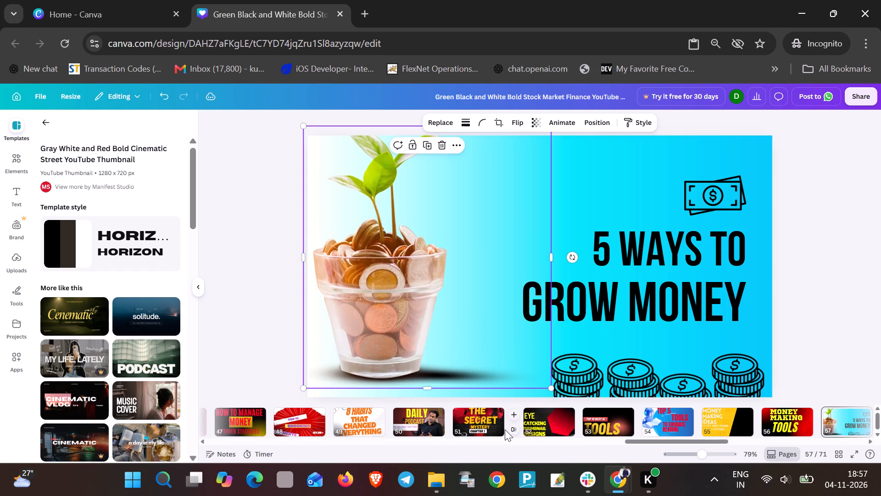
Enlarge the banknote icon and place it in the page's upper right corner.
{"action": "left_click_drag", "start_coordinate": [720, 180], "coordinate": [719, 180]}
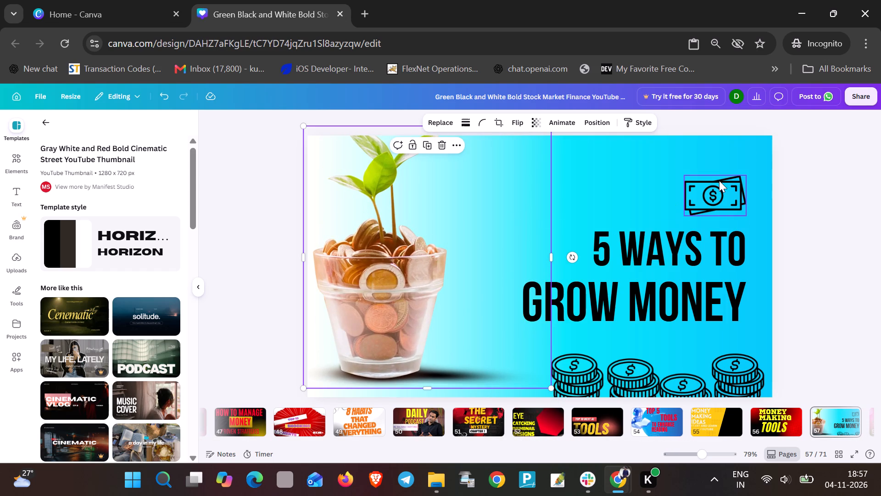
{"action": "left_click_drag", "start_coordinate": [719, 180], "coordinate": [680, 144]}
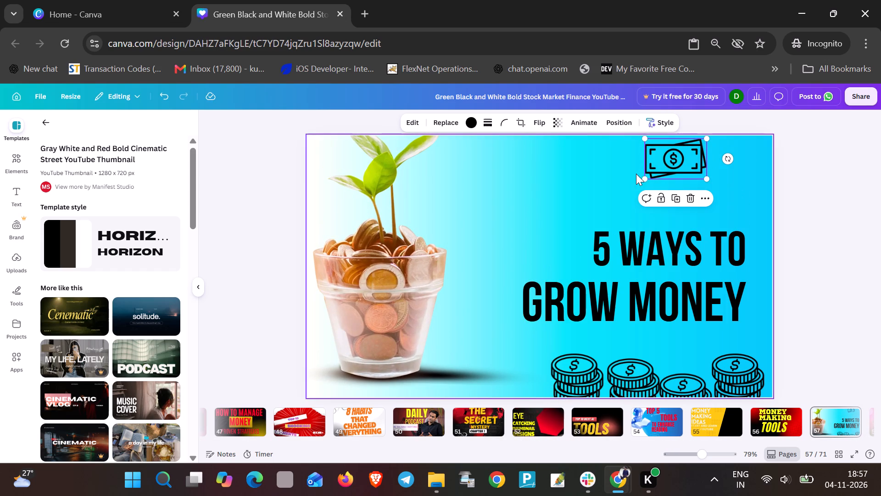
{"action": "left_click_drag", "start_coordinate": [643, 177], "coordinate": [612, 189]}
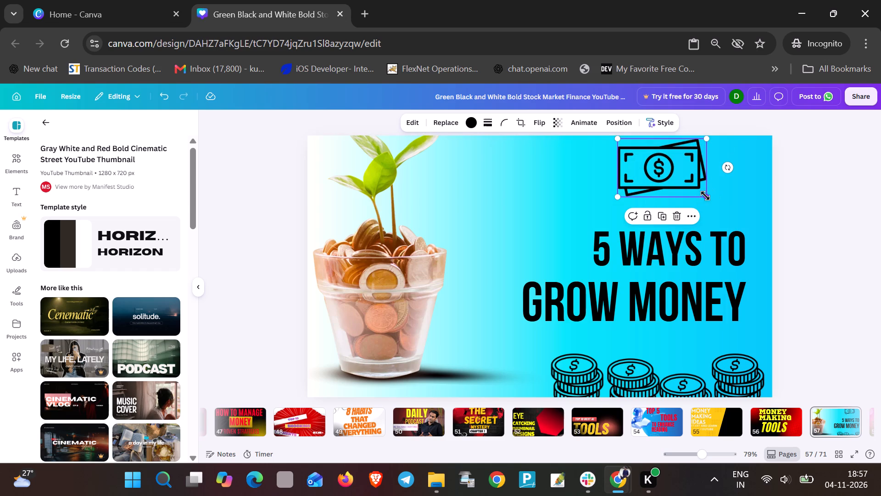
{"action": "left_click_drag", "start_coordinate": [705, 196], "coordinate": [729, 203]}
{"action": "left_click_drag", "start_coordinate": [670, 180], "coordinate": [709, 184]}
Move the 5 WAYS TO and GROW MONEY lines up and left towards the plant, with their left edges roughly aligned.
{"action": "left_click_drag", "start_coordinate": [663, 254], "coordinate": [658, 255]}
{"action": "right_click_drag", "start_coordinate": [663, 254], "coordinate": [658, 255]}
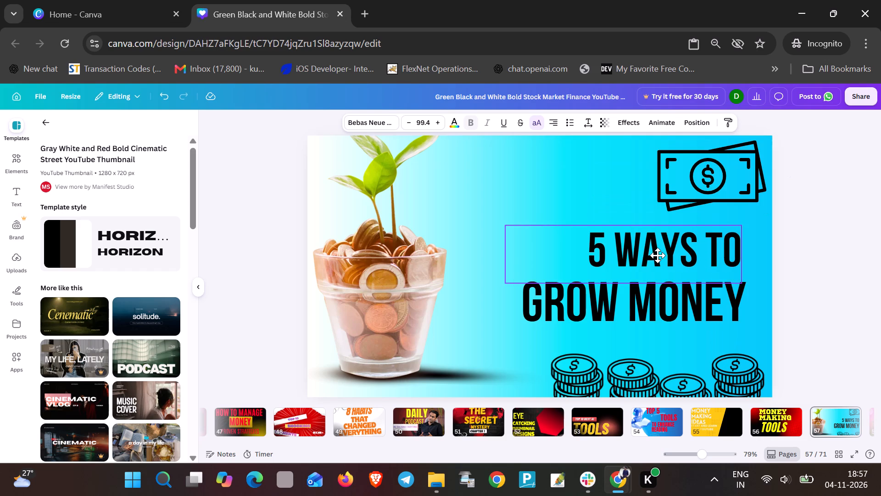
{"action": "left_click_drag", "start_coordinate": [658, 255], "coordinate": [600, 226]}
{"action": "right_click_drag", "start_coordinate": [658, 255], "coordinate": [600, 226]}
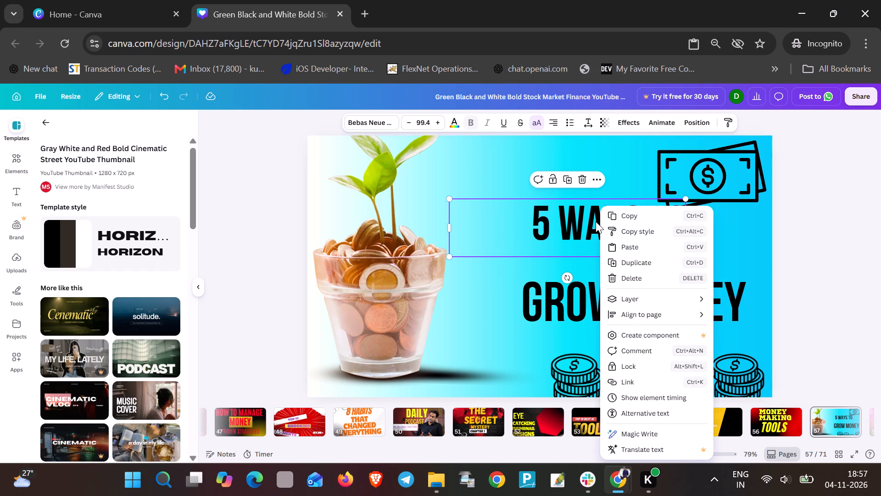
{"action": "left_click", "coordinate": [518, 236]}
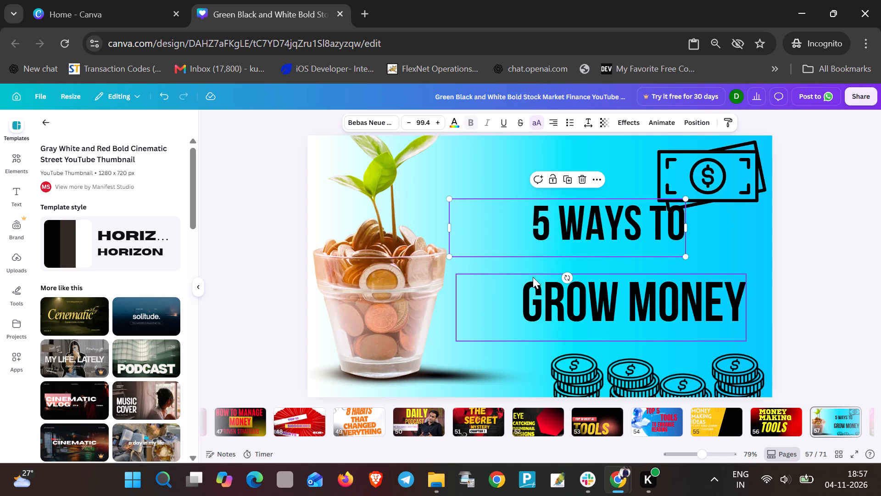
{"action": "left_click_drag", "start_coordinate": [598, 287], "coordinate": [586, 283]}
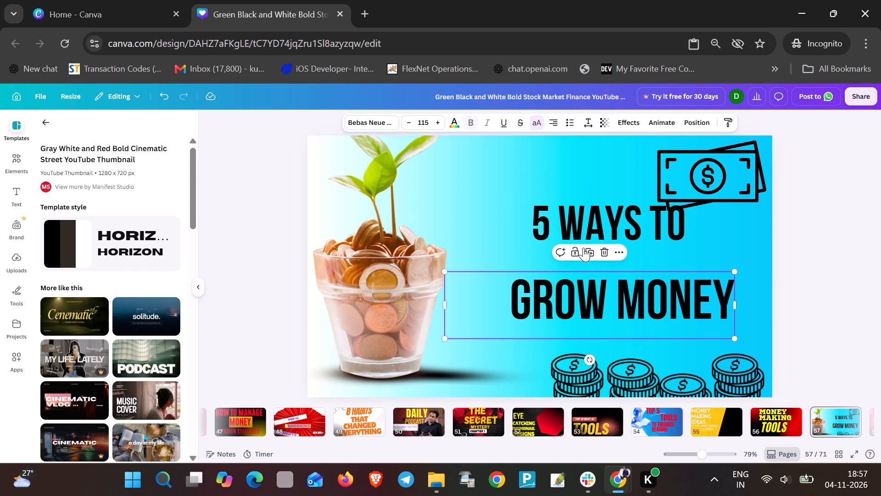
{"action": "left_click_drag", "start_coordinate": [581, 231], "coordinate": [559, 234]}
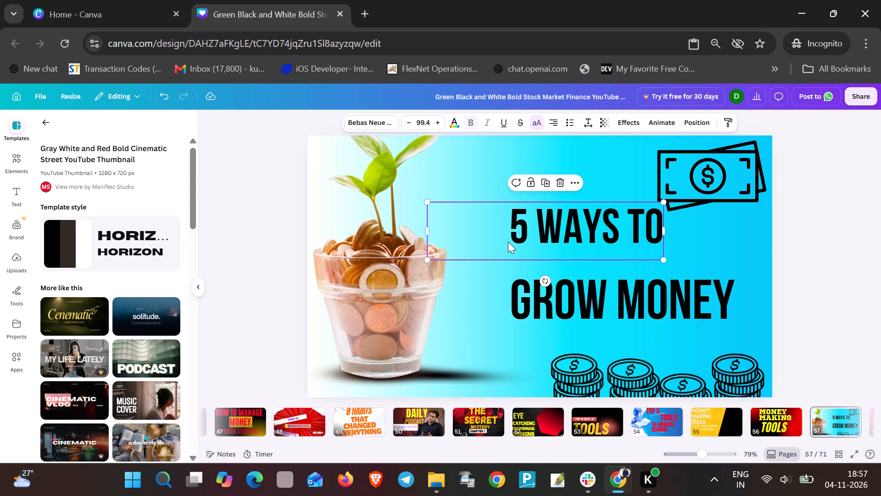
{"action": "left_click_drag", "start_coordinate": [540, 235], "coordinate": [518, 236]}
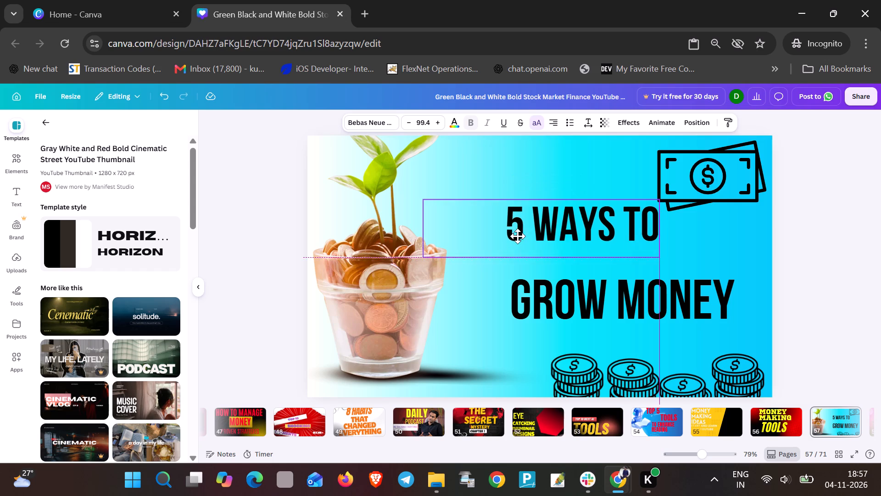
{"action": "left_click_drag", "start_coordinate": [518, 236], "coordinate": [512, 240]}
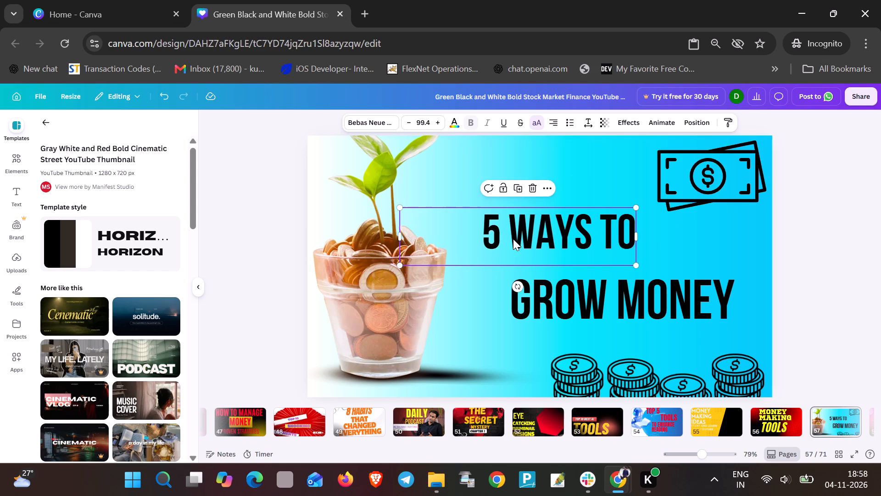
{"action": "left_click_drag", "start_coordinate": [570, 288], "coordinate": [536, 276]}
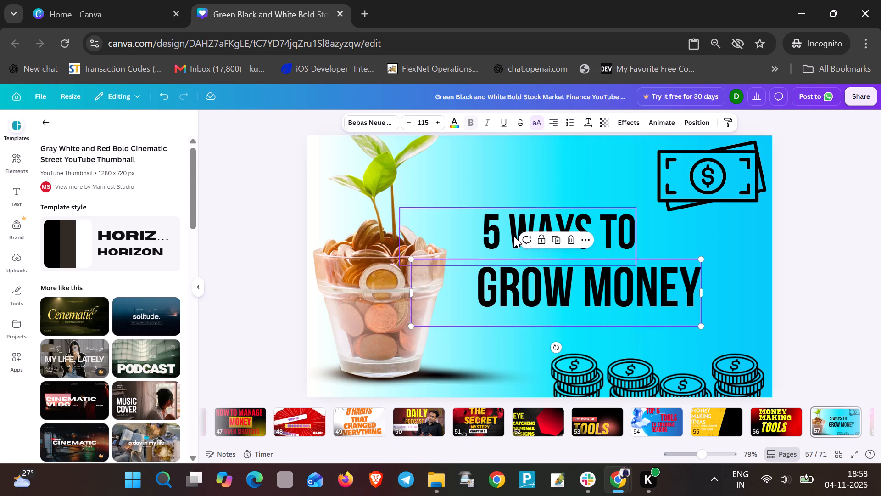
{"action": "left_click_drag", "start_coordinate": [514, 236], "coordinate": [502, 217]}
Recolour the 5 WAYS TO text with the purple-to-pink gradient.
{"action": "double_click", "coordinate": [502, 217]}
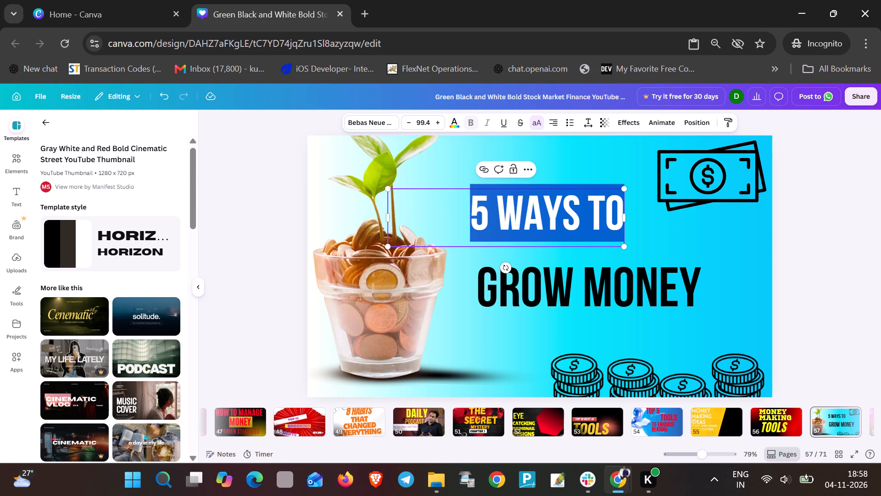
{"action": "left_click", "coordinate": [459, 126]}
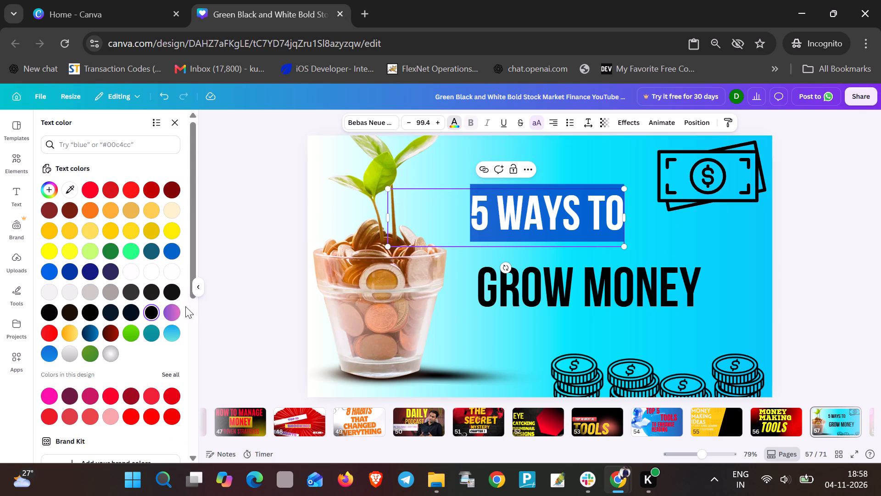
{"action": "left_click", "coordinate": [175, 311]}
{"action": "left_click", "coordinate": [325, 276]}
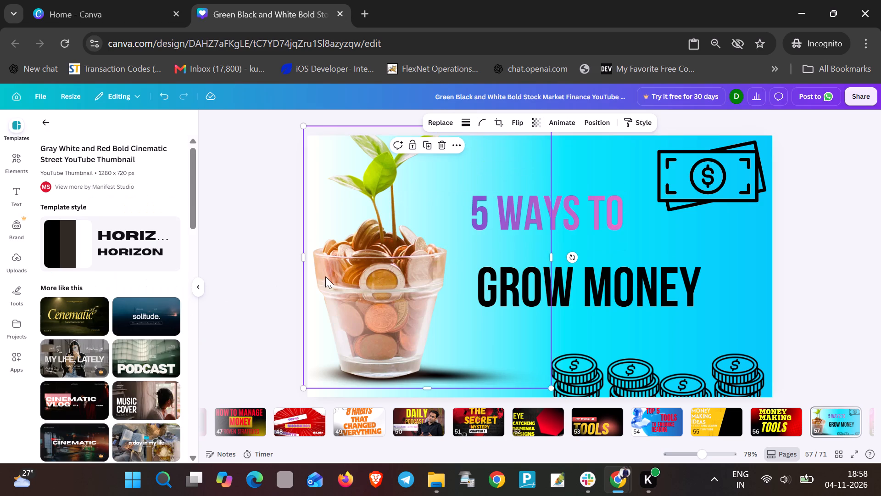
Lower the potted plant image so the pot stands near the page's bottom edge and the top leaves are fully inside.
{"action": "left_click_drag", "start_coordinate": [507, 285], "coordinate": [491, 264]}
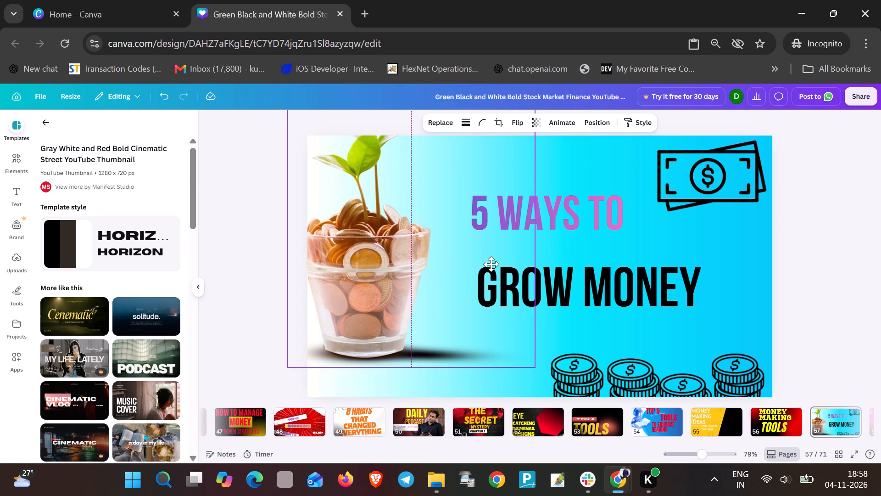
{"action": "left_click_drag", "start_coordinate": [491, 264], "coordinate": [502, 299]}
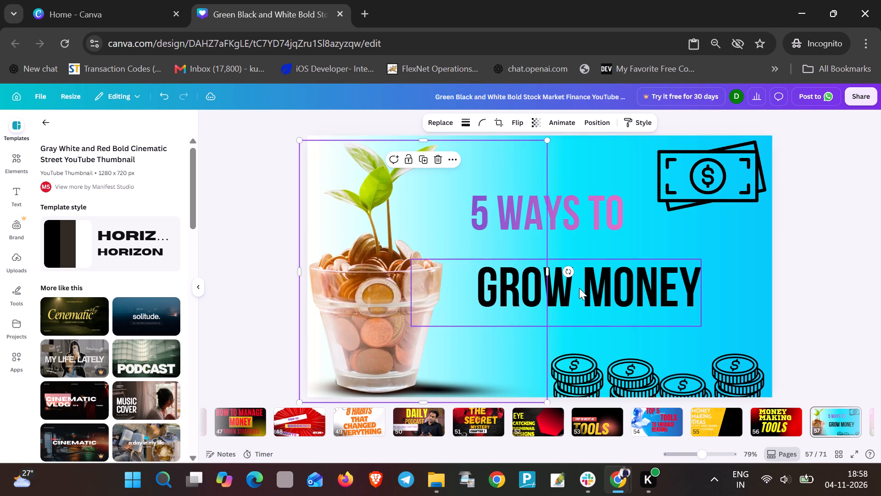
Move the GROW MONEY line up so it sits directly beneath the 5 WAYS TO line.
{"action": "left_click_drag", "start_coordinate": [579, 288], "coordinate": [560, 260]}
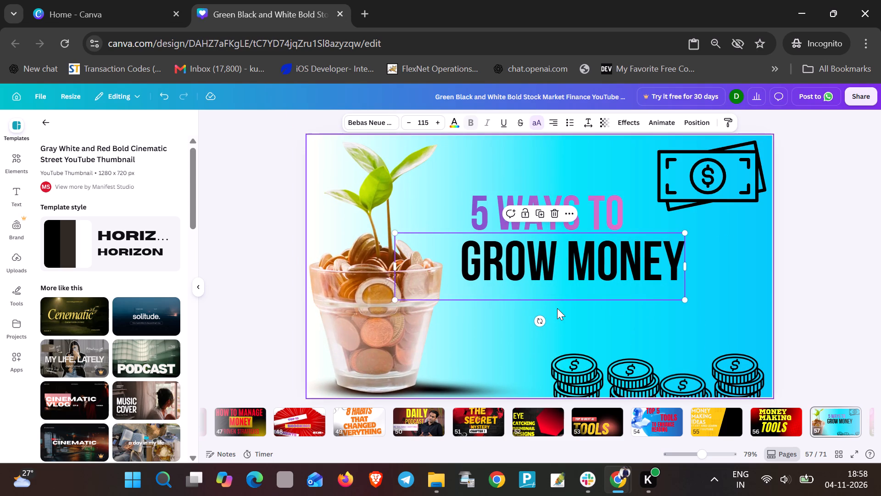
Recolour the GROW MONEY text with the same purple-to-pink gradient as the 5 WAYS TO line.
{"action": "triple_click", "coordinate": [535, 255]}
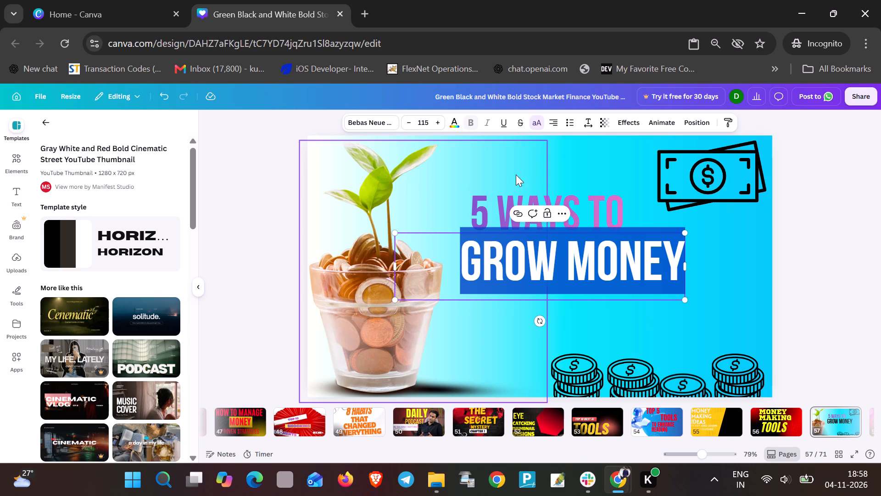
{"action": "left_click", "coordinate": [459, 128]}
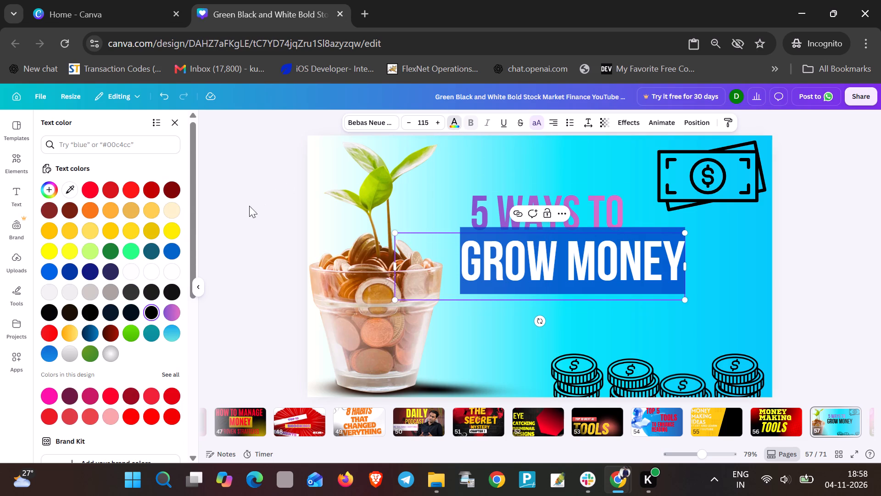
{"action": "left_click", "coordinate": [176, 311]}
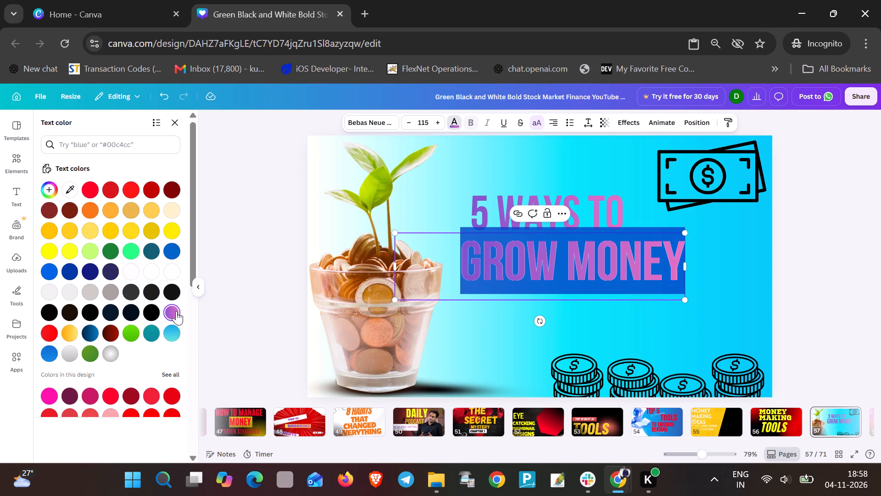
{"action": "left_click", "coordinate": [458, 300]}
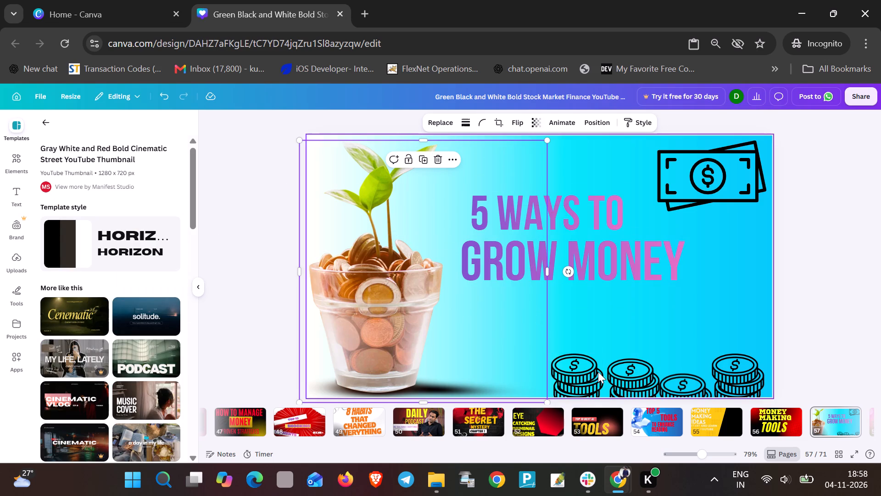
Move the four coin-stack graphics up from the page's bottom edge into a spaced row directly beneath GROW MONEY.
{"action": "left_click_drag", "start_coordinate": [598, 372], "coordinate": [514, 309]}
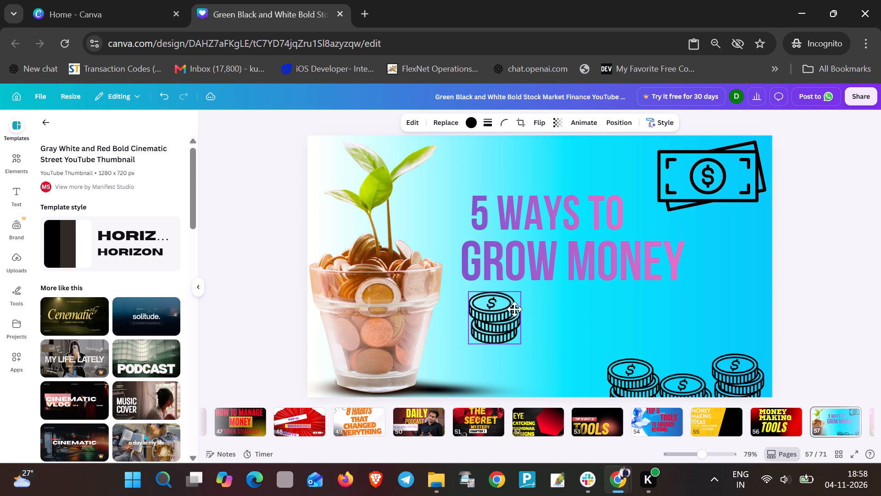
{"action": "left_click_drag", "start_coordinate": [514, 309], "coordinate": [514, 308]}
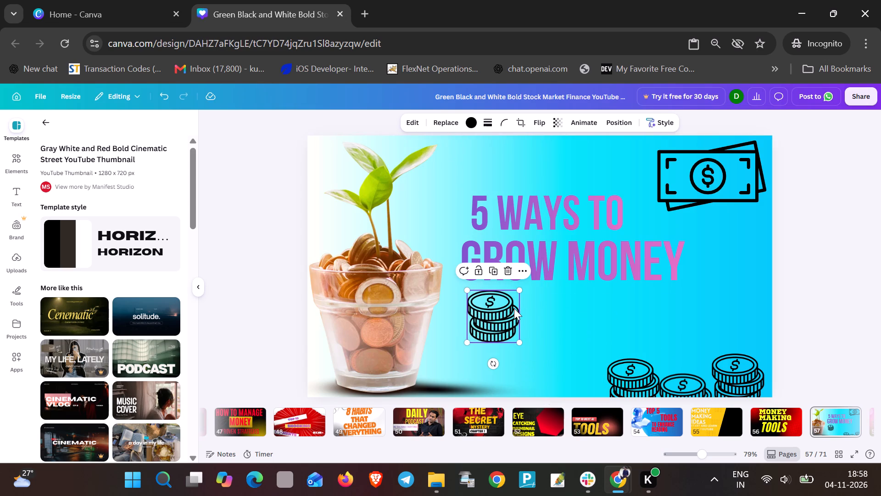
{"action": "left_click_drag", "start_coordinate": [626, 366], "coordinate": [564, 326]}
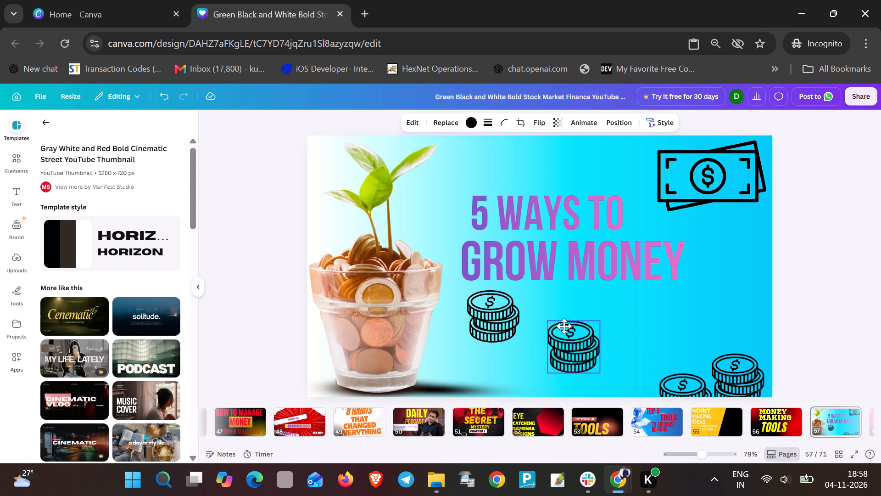
{"action": "left_click_drag", "start_coordinate": [564, 326], "coordinate": [552, 300]}
{"action": "left_click_drag", "start_coordinate": [683, 377], "coordinate": [625, 317]}
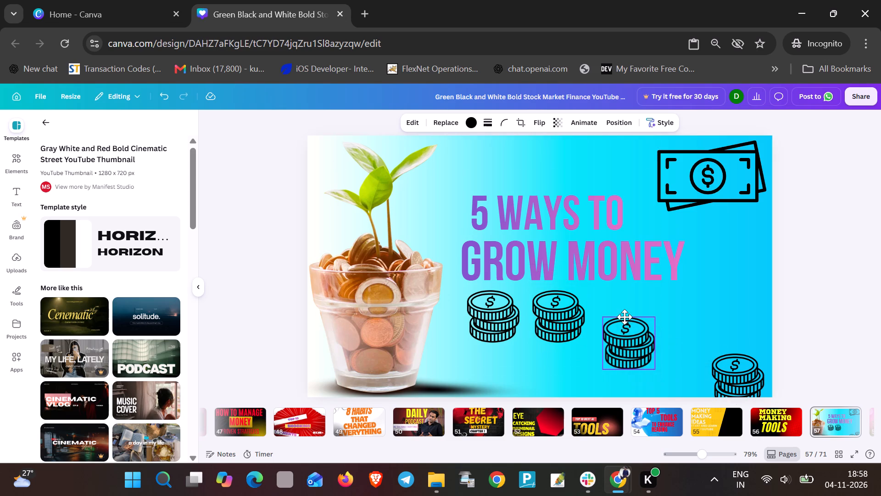
{"action": "left_click_drag", "start_coordinate": [625, 317], "coordinate": [620, 297]}
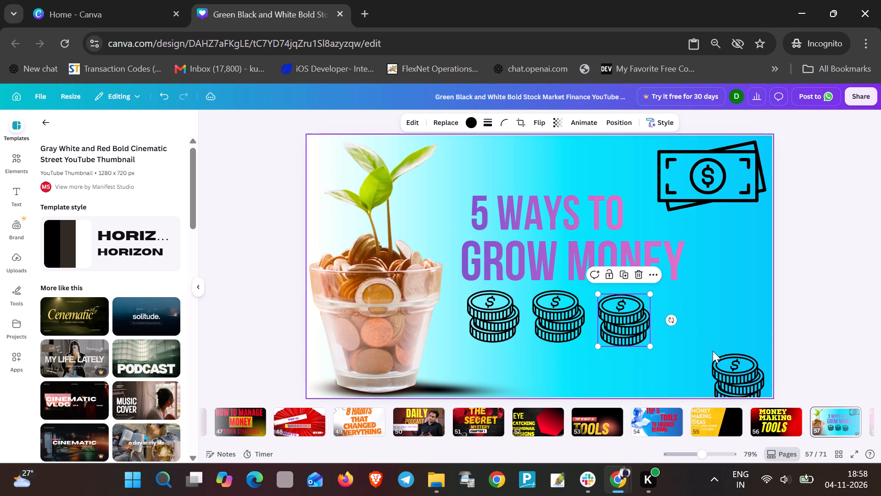
{"action": "left_click_drag", "start_coordinate": [727, 364], "coordinate": [681, 303]}
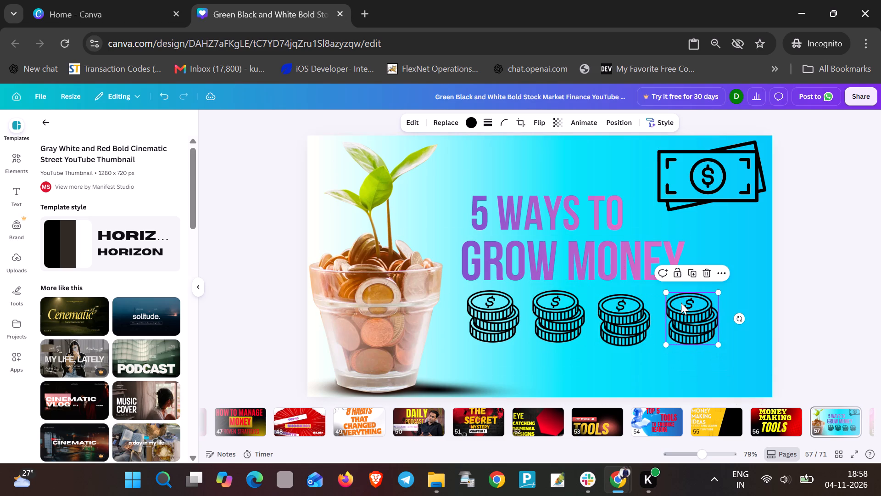
Make four copies of the coin stack and arrange them as a second row beneath the first, along the page's bottom edge.
{"action": "key", "text": "ctrl+c"}
{"action": "key", "text": "ctrl+v"}
{"action": "left_click_drag", "start_coordinate": [697, 316], "coordinate": [529, 358]}
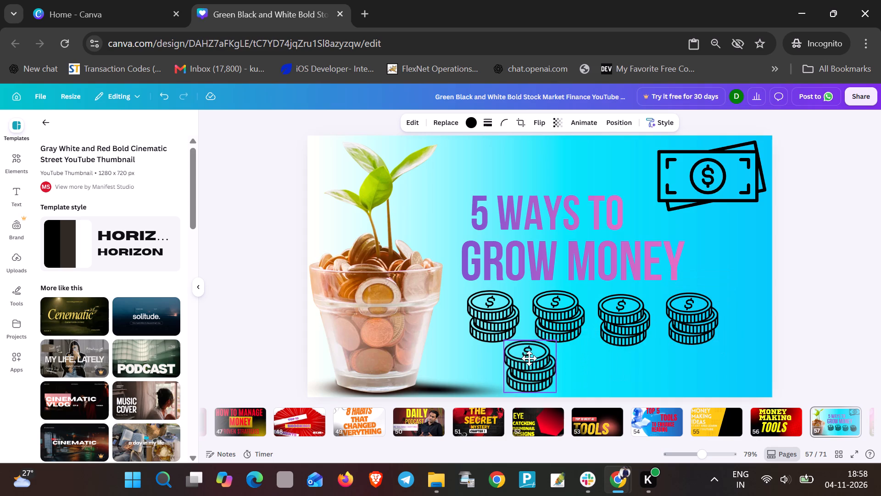
{"action": "left_click_drag", "start_coordinate": [529, 358], "coordinate": [496, 364]}
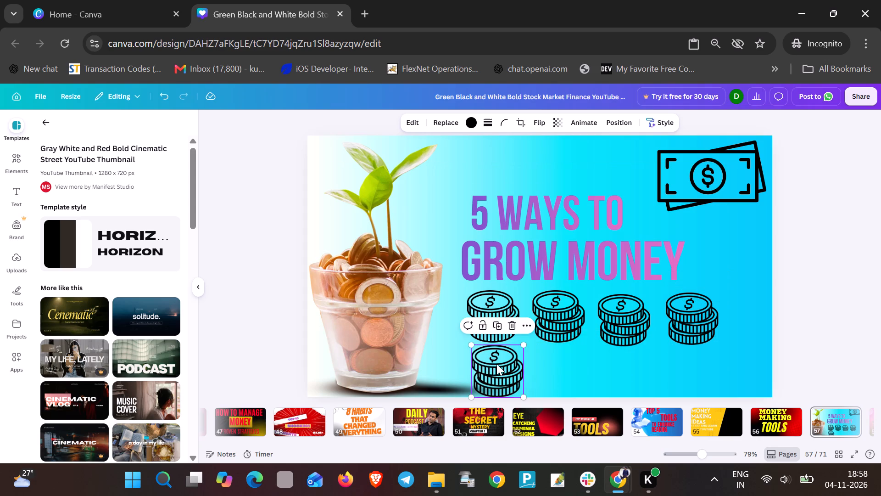
{"action": "key", "text": "ctrl+v"}
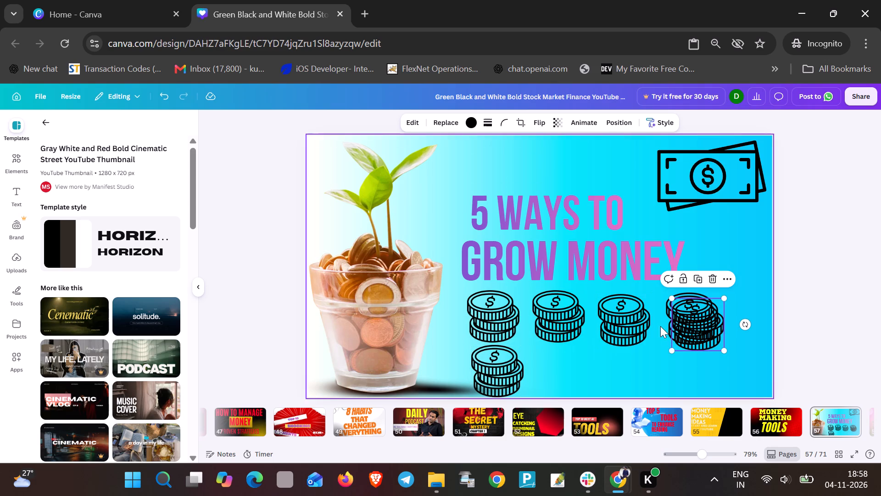
{"action": "left_click_drag", "start_coordinate": [687, 331], "coordinate": [552, 377]}
{"action": "key", "text": "ctrl+v"}
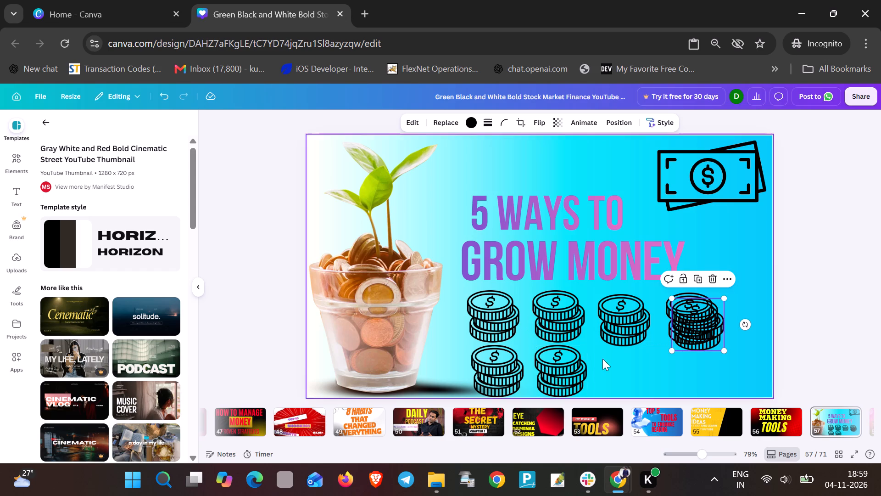
{"action": "left_click_drag", "start_coordinate": [691, 323], "coordinate": [620, 368]}
{"action": "key", "text": "ctrl+v"}
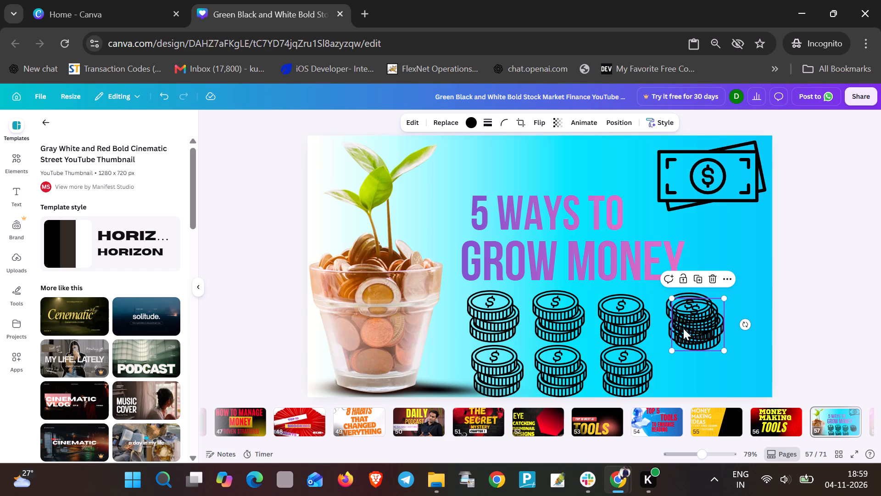
{"action": "left_click_drag", "start_coordinate": [683, 328], "coordinate": [672, 374]}
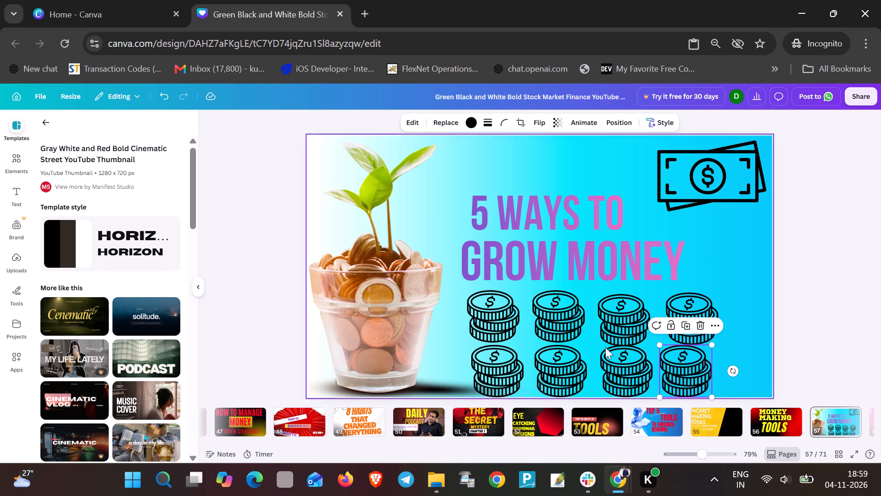
Shift the four coin stacks of the upper row left towards the plant pot, keeping them roughly level and evenly spaced.
{"action": "left_click_drag", "start_coordinate": [507, 330], "coordinate": [489, 332]}
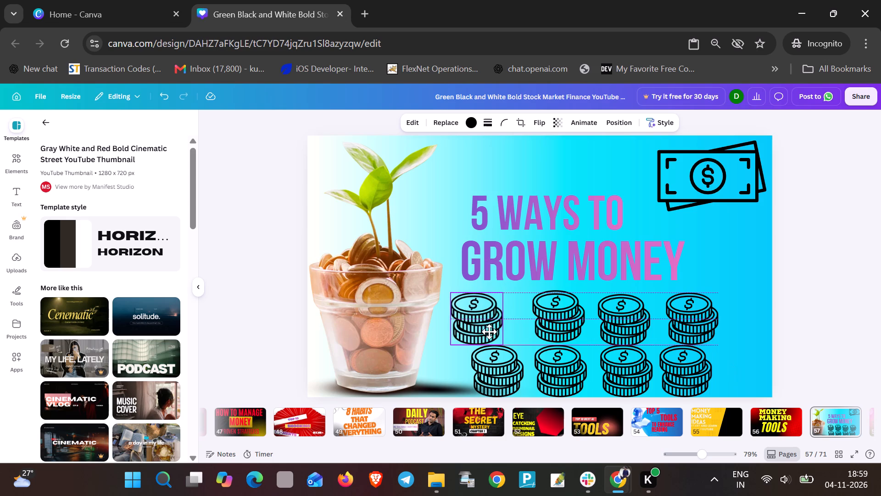
{"action": "left_click_drag", "start_coordinate": [489, 332], "coordinate": [486, 332]}
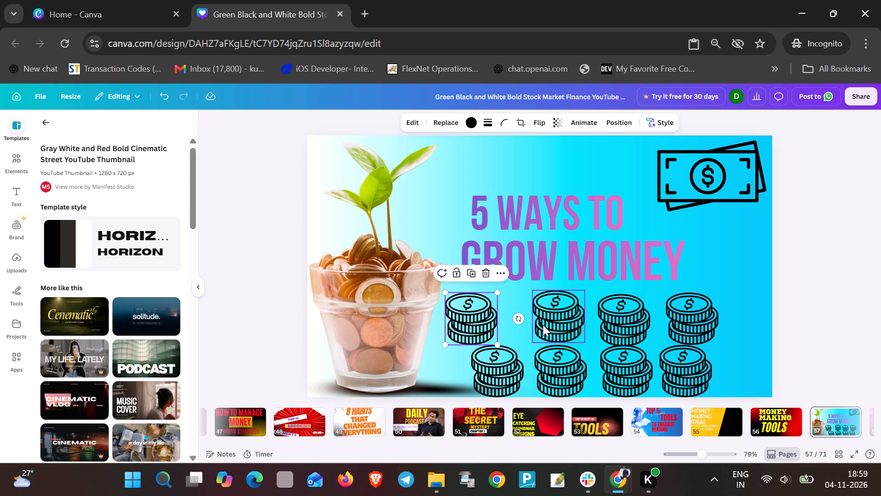
{"action": "left_click_drag", "start_coordinate": [544, 324], "coordinate": [521, 325]}
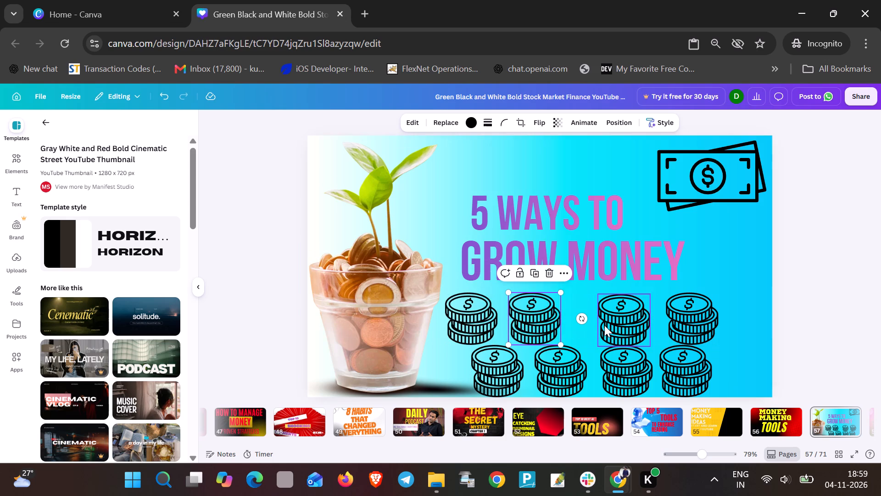
{"action": "left_click_drag", "start_coordinate": [608, 325], "coordinate": [584, 326]}
{"action": "left_click_drag", "start_coordinate": [680, 320], "coordinate": [657, 318]}
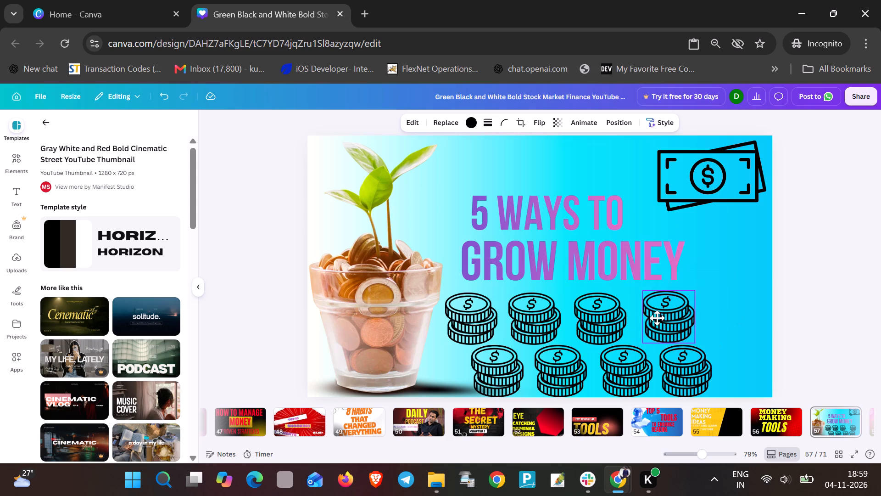
{"action": "left_click_drag", "start_coordinate": [657, 318], "coordinate": [653, 317]}
Shift the four coin stacks of the lower row left so the row starts at the pot's base, slightly offset from the upper row.
{"action": "left_click_drag", "start_coordinate": [511, 366], "coordinate": [501, 366]}
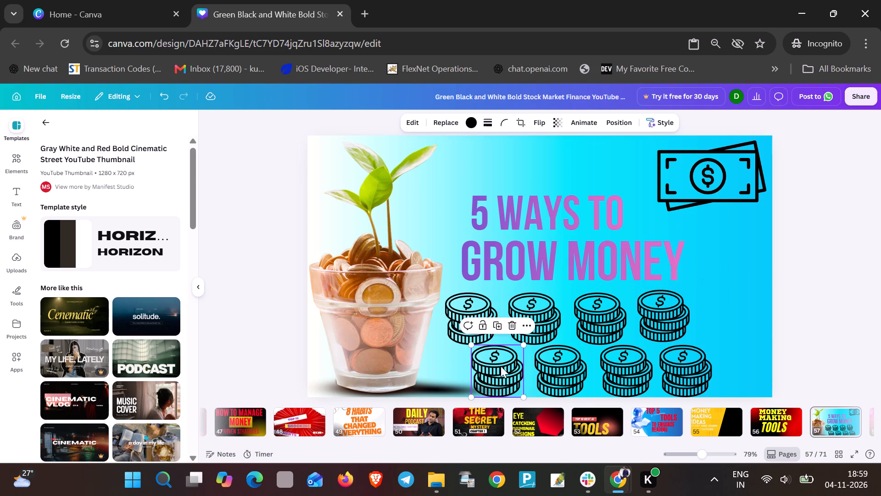
{"action": "left_click_drag", "start_coordinate": [501, 366], "coordinate": [469, 366]}
{"action": "left_click_drag", "start_coordinate": [550, 365], "coordinate": [550, 365]}
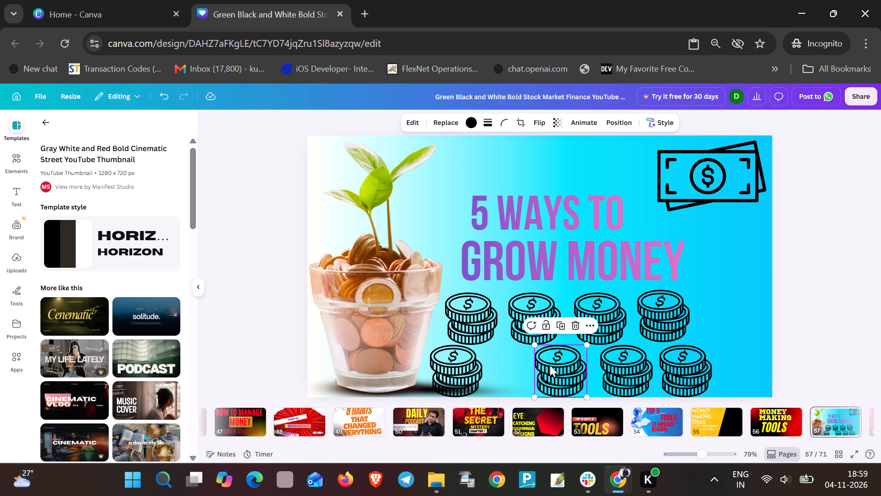
{"action": "left_click_drag", "start_coordinate": [550, 365], "coordinate": [510, 365]}
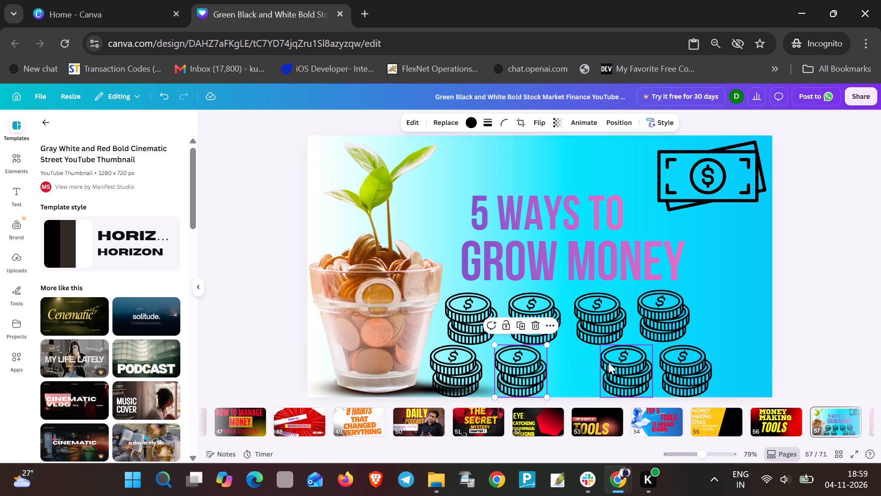
{"action": "left_click_drag", "start_coordinate": [608, 362], "coordinate": [561, 365]}
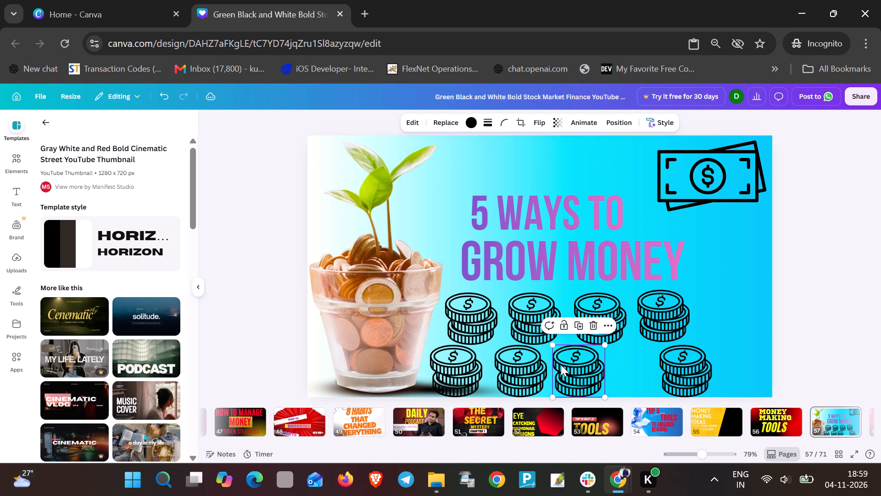
{"action": "left_click_drag", "start_coordinate": [667, 368], "coordinate": [615, 370]}
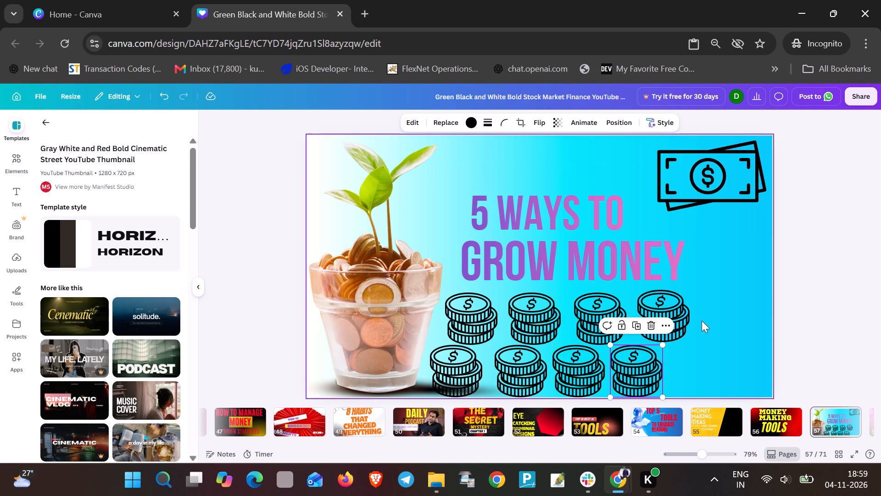
Add two more coin-stack copies, placing one at the right end of the upper row and one at the right end of the lower row.
{"action": "key", "text": "ctrl+v"}
{"action": "left_click_drag", "start_coordinate": [688, 316], "coordinate": [711, 313]}
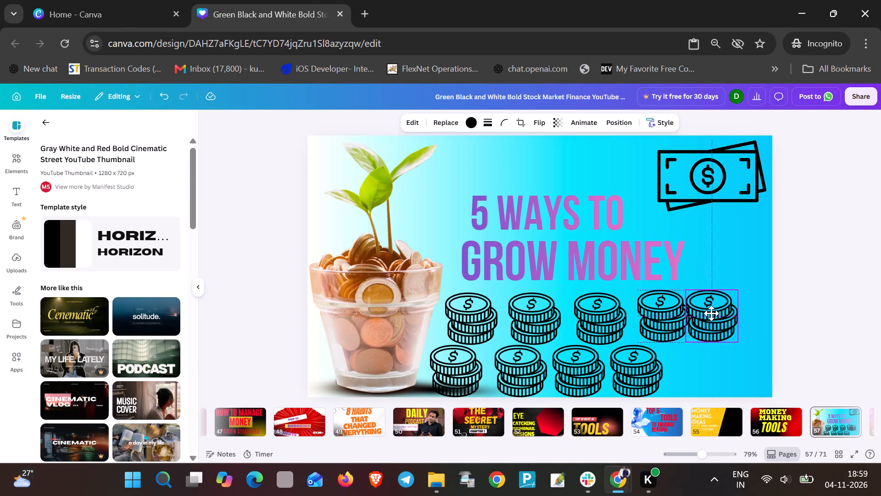
{"action": "left_click_drag", "start_coordinate": [711, 313], "coordinate": [719, 313]}
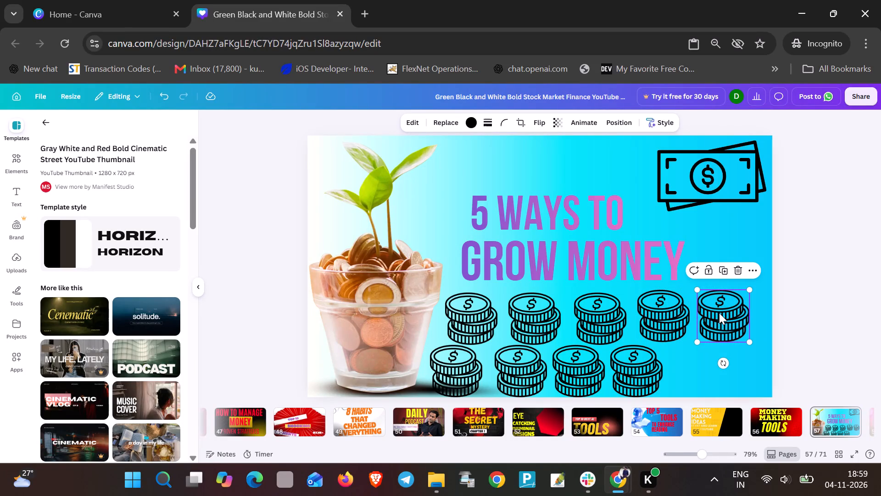
{"action": "key", "text": "ctrl+v"}
{"action": "left_click_drag", "start_coordinate": [684, 328], "coordinate": [690, 357]}
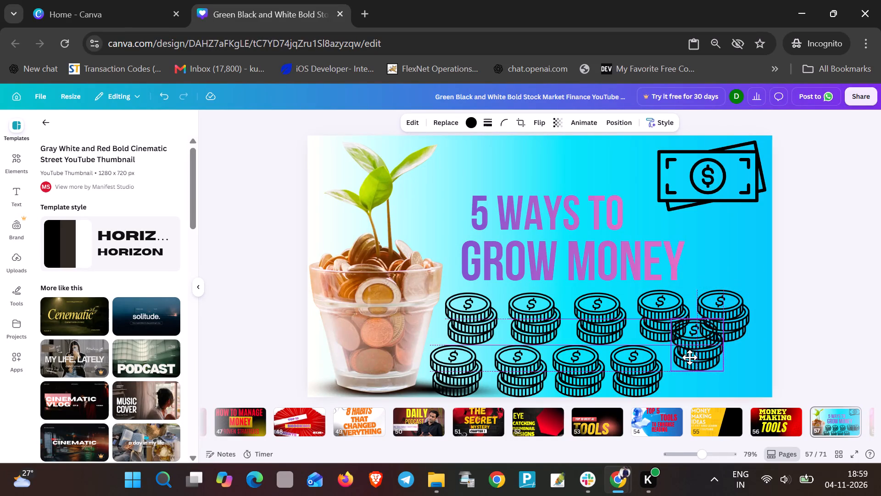
{"action": "left_click_drag", "start_coordinate": [690, 357], "coordinate": [693, 379]}
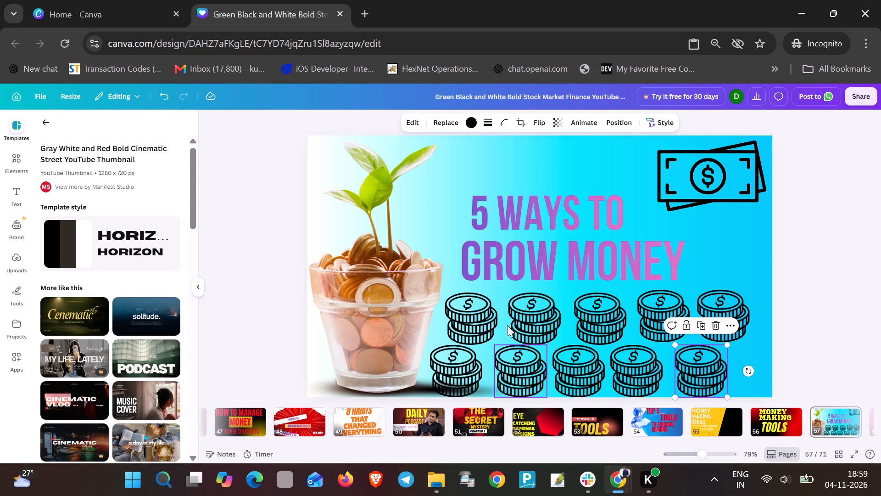
Recolour the leftmost coin stack in the upper row bright red, trying yellow as an alternative before settling on red.
{"action": "left_click", "coordinate": [488, 317]}
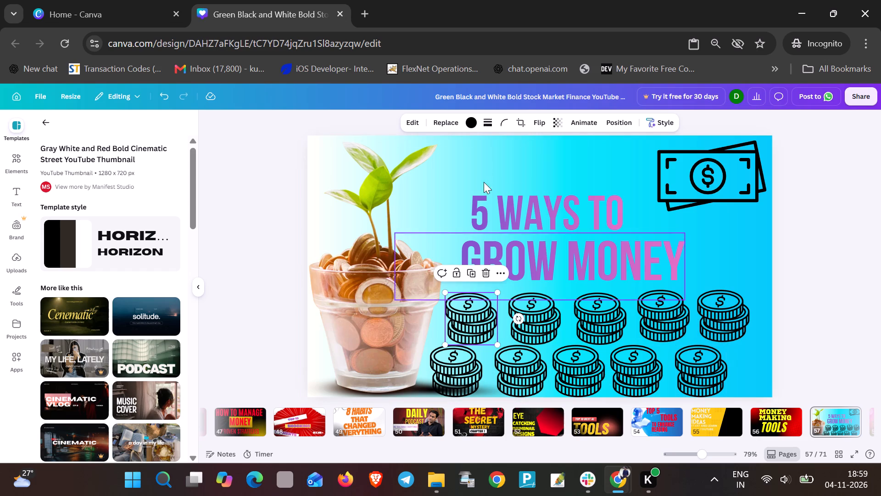
{"action": "left_click", "coordinate": [477, 124]}
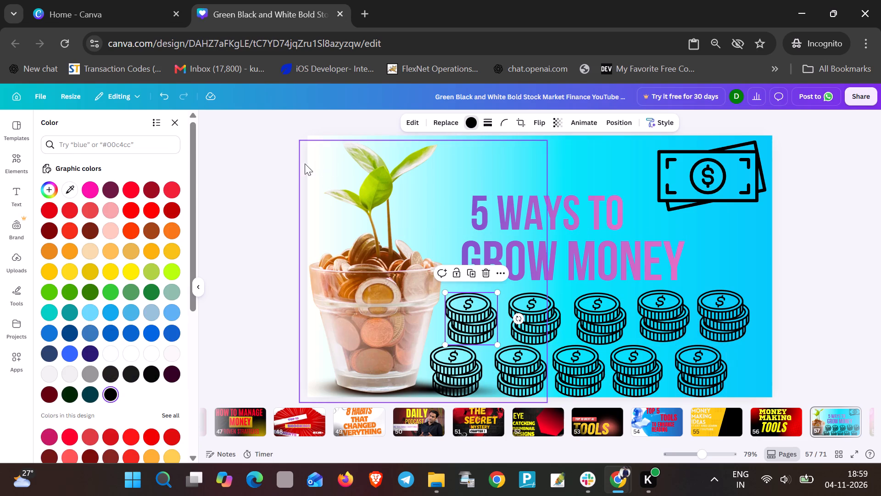
{"action": "left_click", "coordinate": [133, 190]}
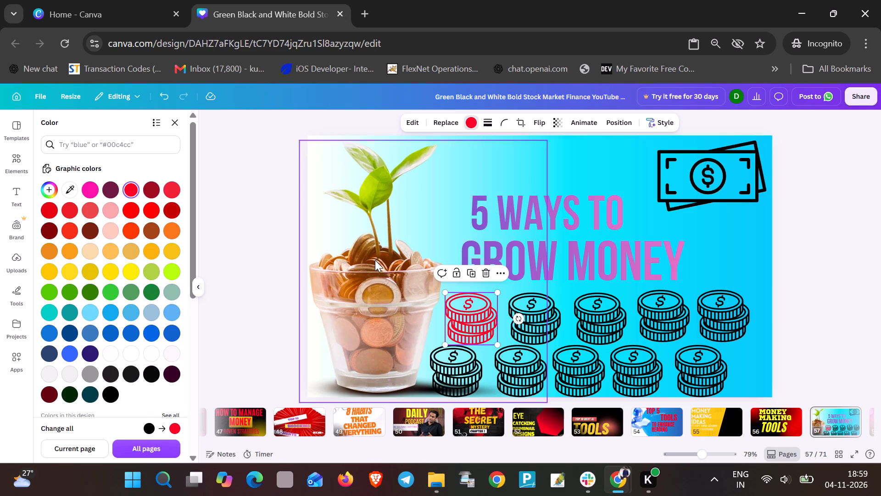
{"action": "left_click", "coordinate": [68, 267]}
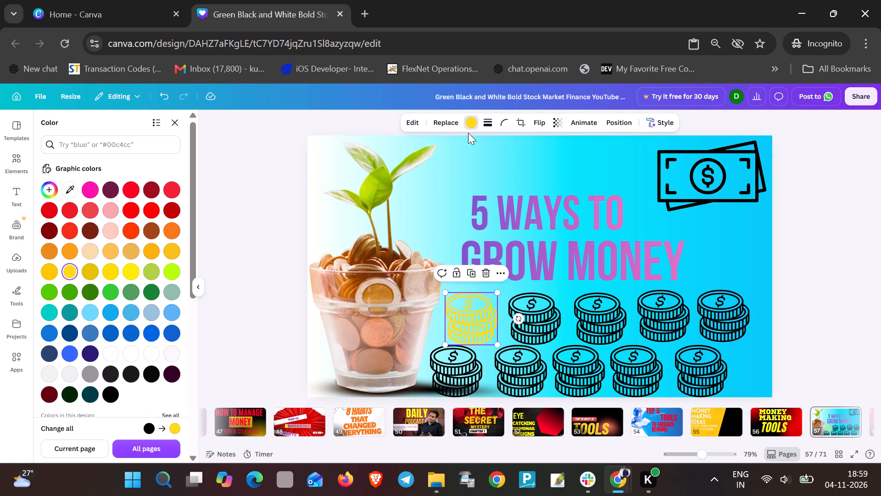
{"action": "left_click", "coordinate": [126, 189]}
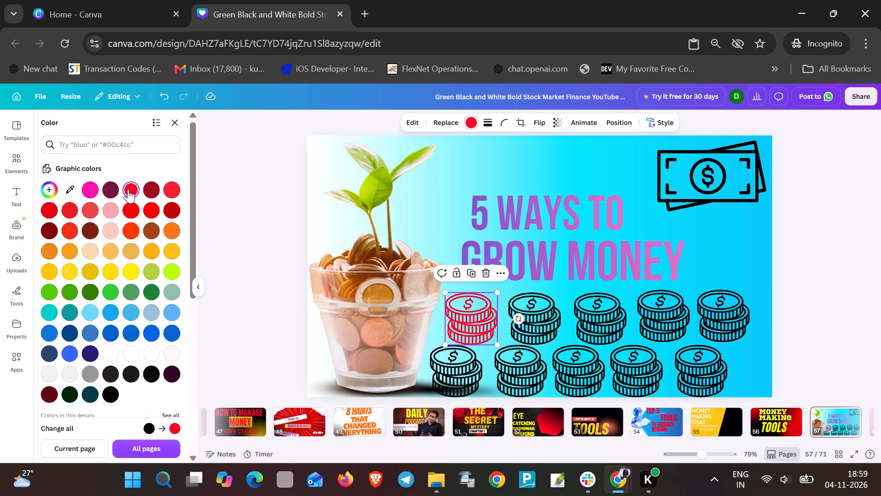
Recolour the remaining four black coin stacks in the upper row vivid red (#ed1c24).
{"action": "left_click", "coordinate": [480, 309]}
{"action": "left_click", "coordinate": [530, 314]}
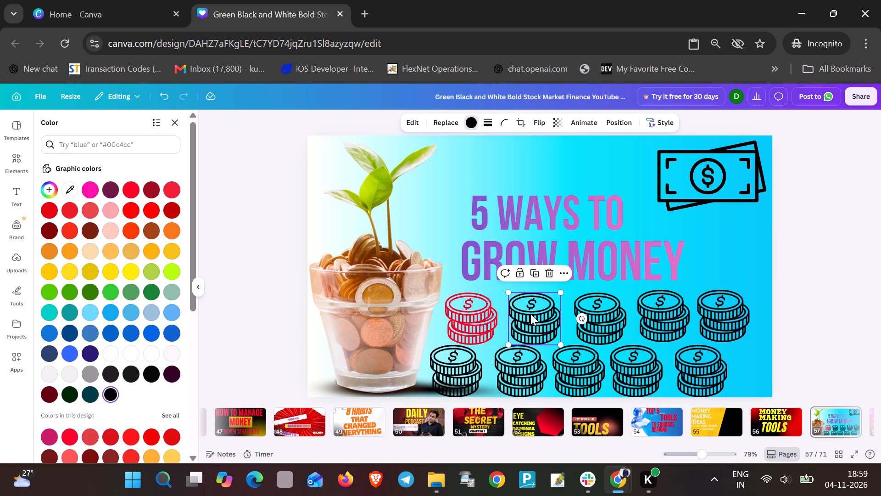
{"action": "left_click", "coordinate": [76, 209]}
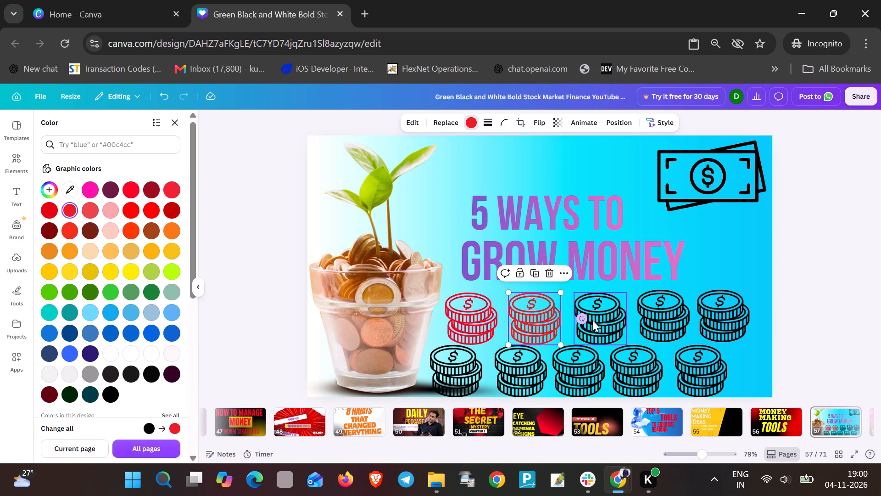
{"action": "left_click", "coordinate": [598, 322]}
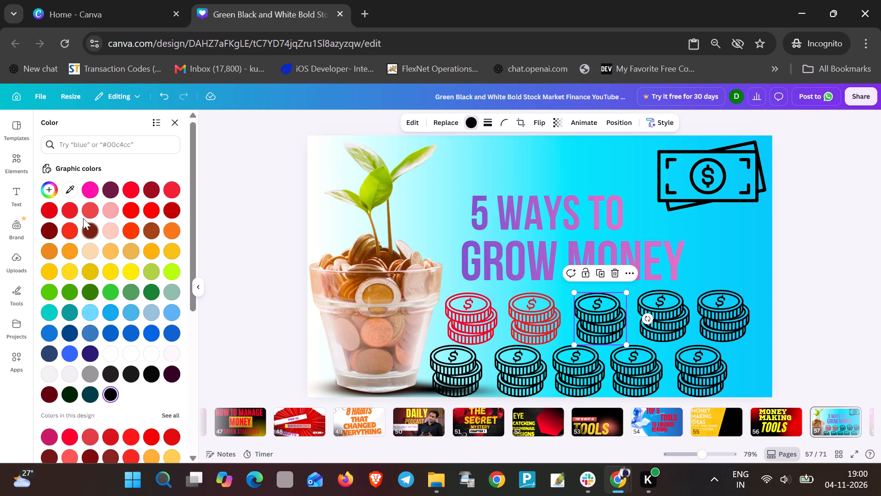
{"action": "left_click", "coordinate": [74, 212]}
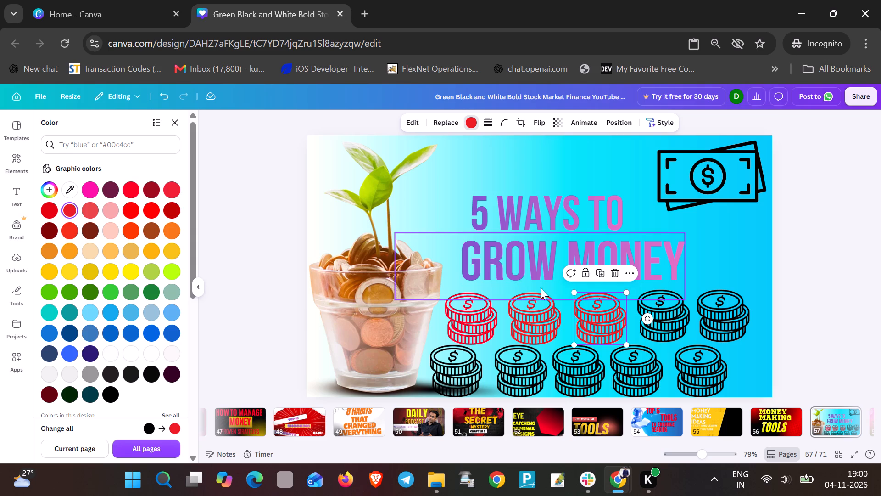
{"action": "left_click", "coordinate": [670, 322]}
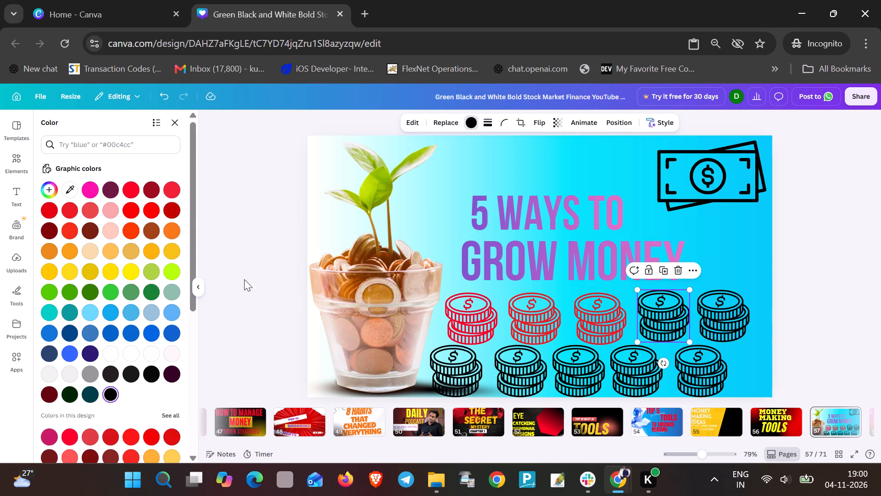
{"action": "left_click", "coordinate": [69, 217]}
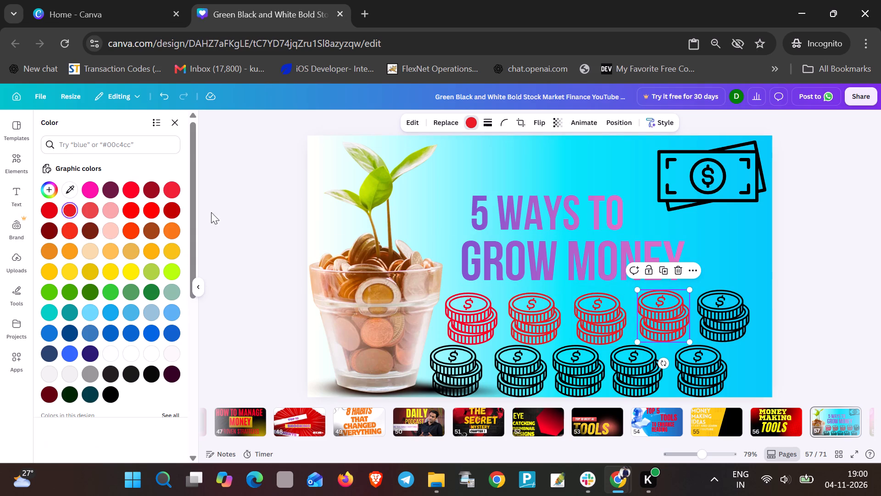
{"action": "left_click", "coordinate": [704, 312]}
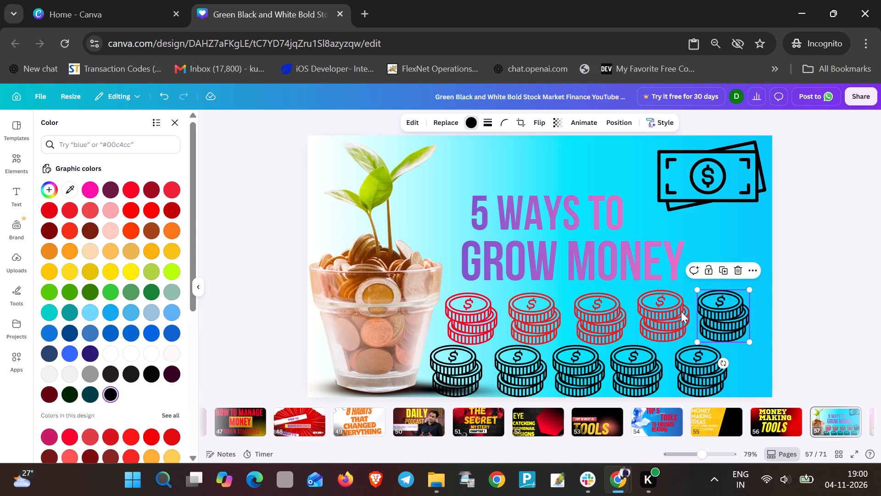
{"action": "left_click", "coordinate": [63, 210]}
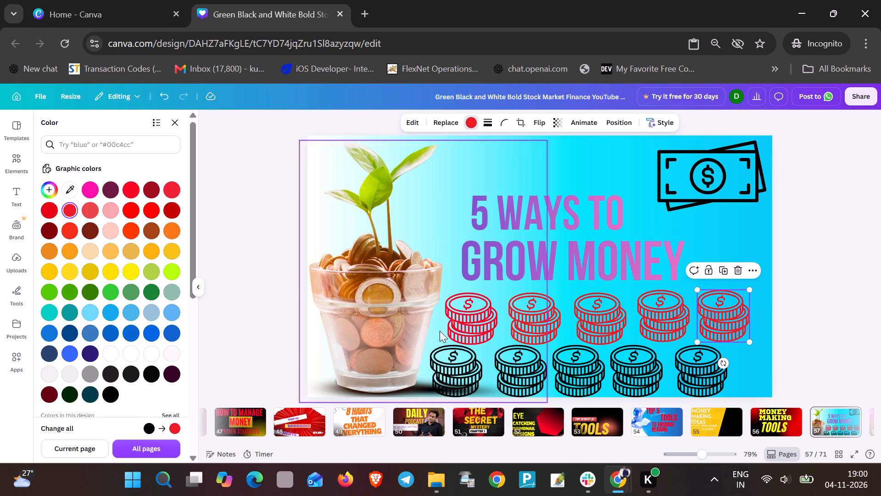
Recolour all five coin stacks in the lower row vivid red (#ed1c24).
{"action": "left_click", "coordinate": [458, 359]}
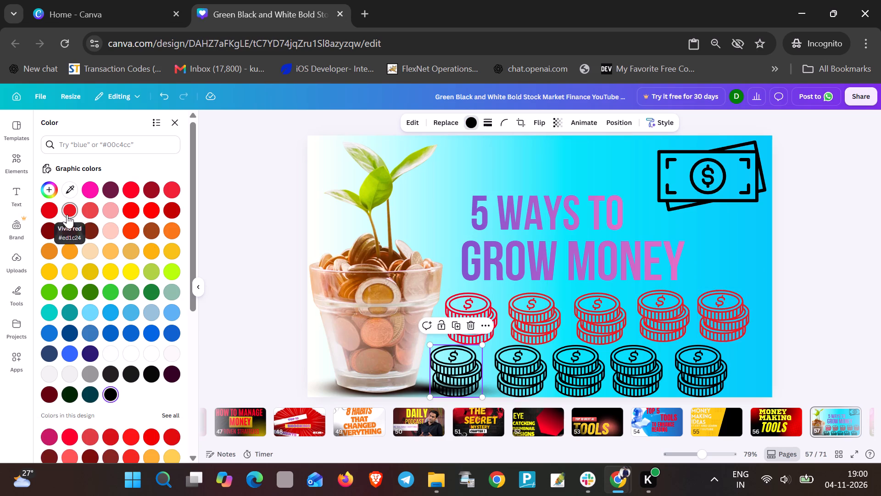
{"action": "left_click", "coordinate": [67, 214]}
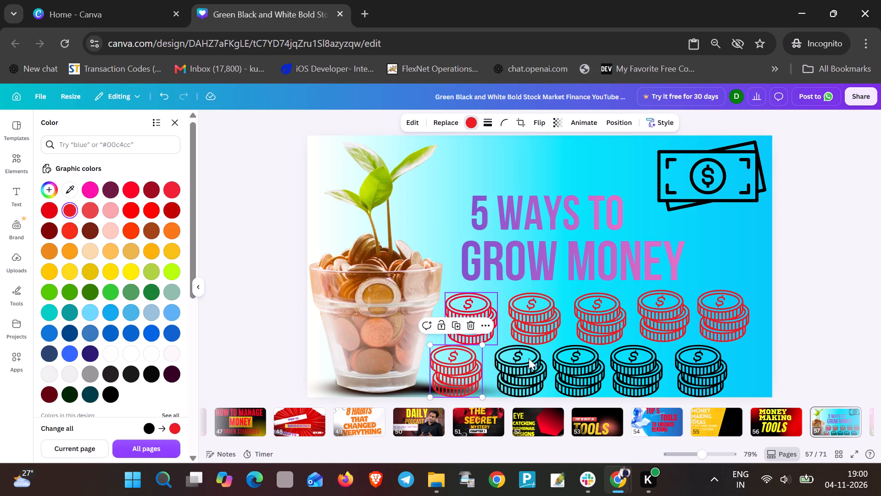
{"action": "left_click", "coordinate": [529, 358]}
{"action": "left_click", "coordinate": [70, 207]}
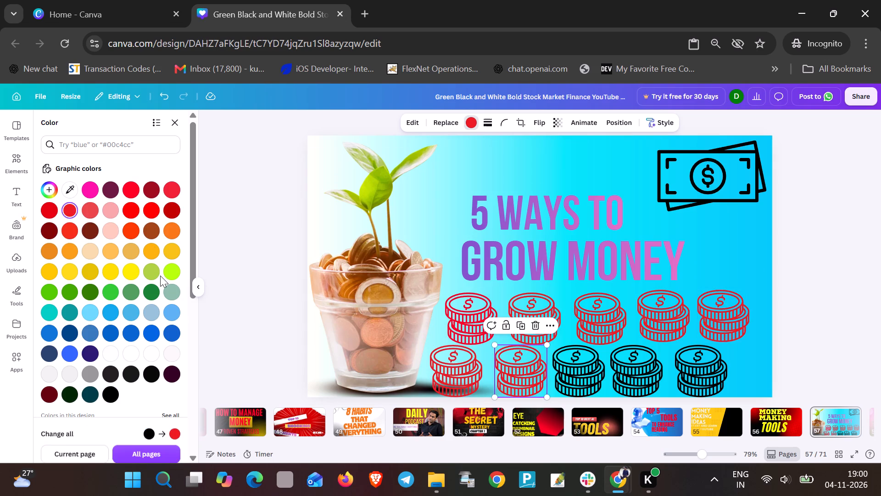
{"action": "left_click", "coordinate": [579, 373]}
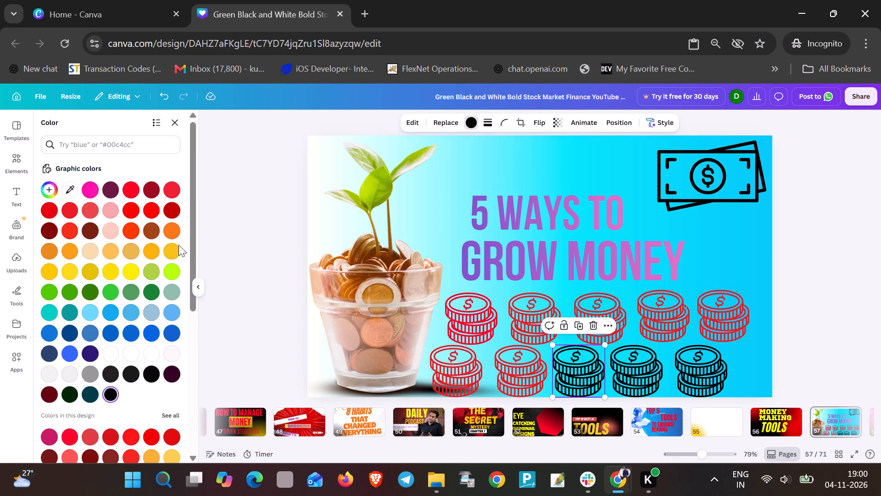
{"action": "left_click", "coordinate": [76, 213]}
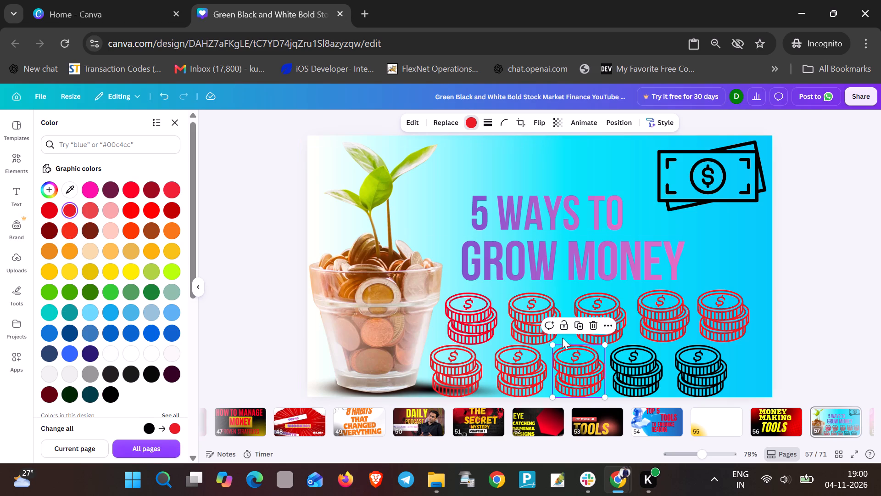
{"action": "left_click", "coordinate": [622, 361]}
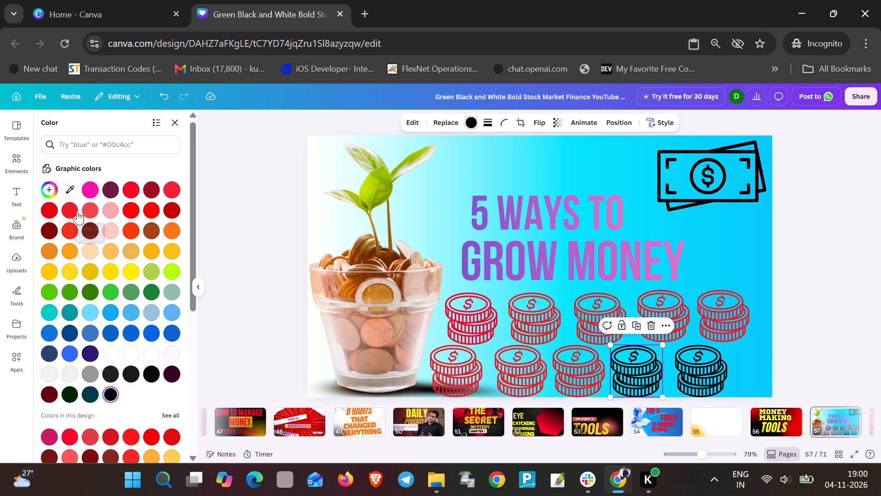
{"action": "left_click", "coordinate": [77, 210]}
{"action": "left_click", "coordinate": [691, 360]}
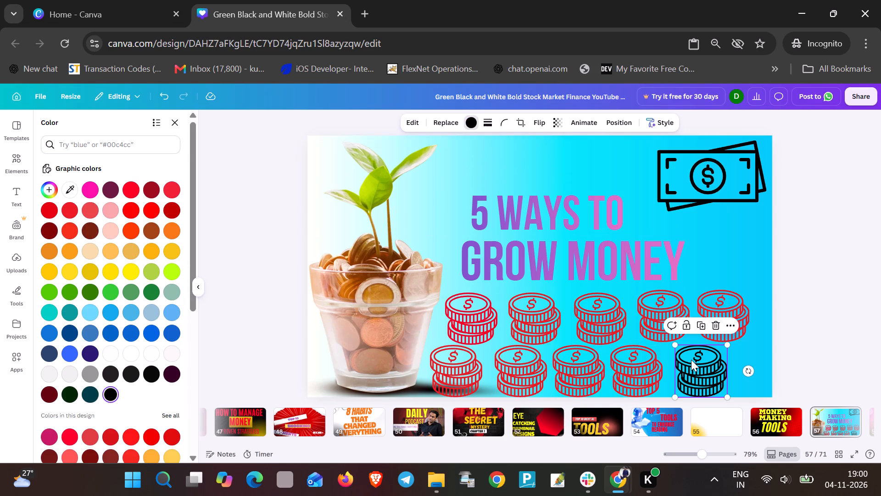
{"action": "left_click", "coordinate": [69, 208]}
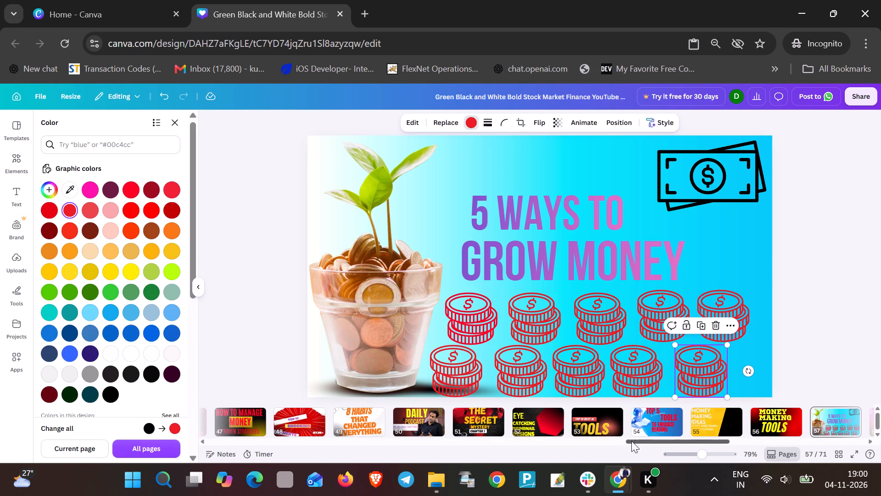
On page 56, shift the MONEY MAKING and TOOLS text boxes left so both sit near the thumbnail's left edge.
{"action": "left_click_drag", "start_coordinate": [635, 440], "coordinate": [662, 436]}
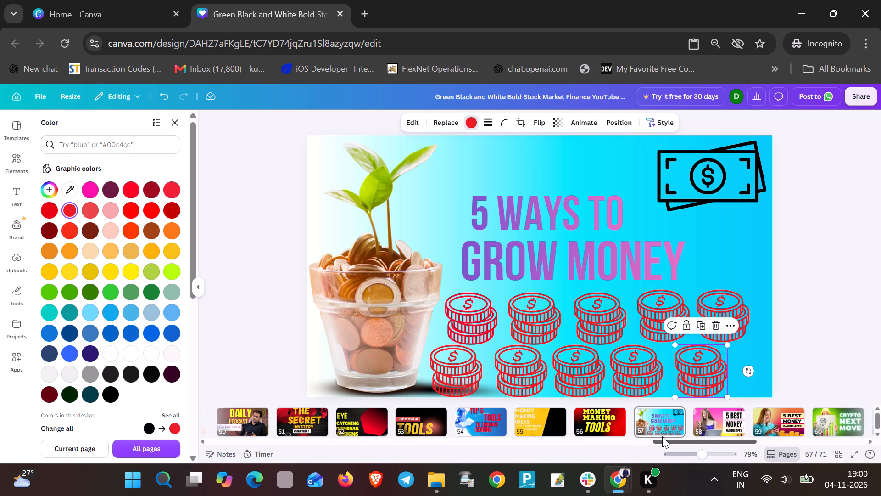
{"action": "left_click_drag", "start_coordinate": [662, 436], "coordinate": [670, 433]}
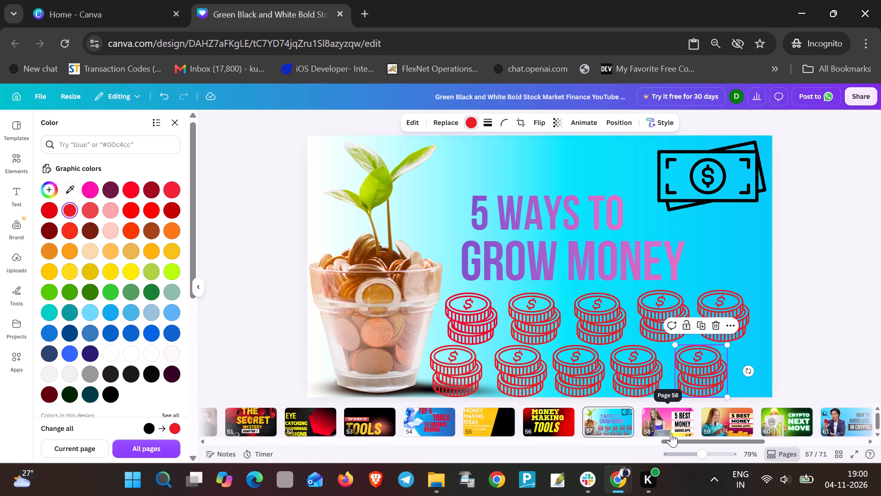
{"action": "left_click", "coordinate": [560, 417]}
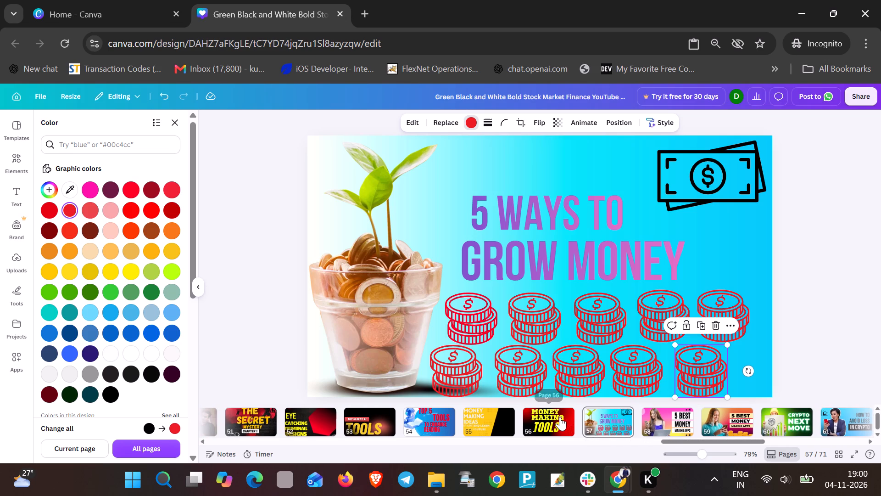
{"action": "left_click", "coordinate": [479, 185]}
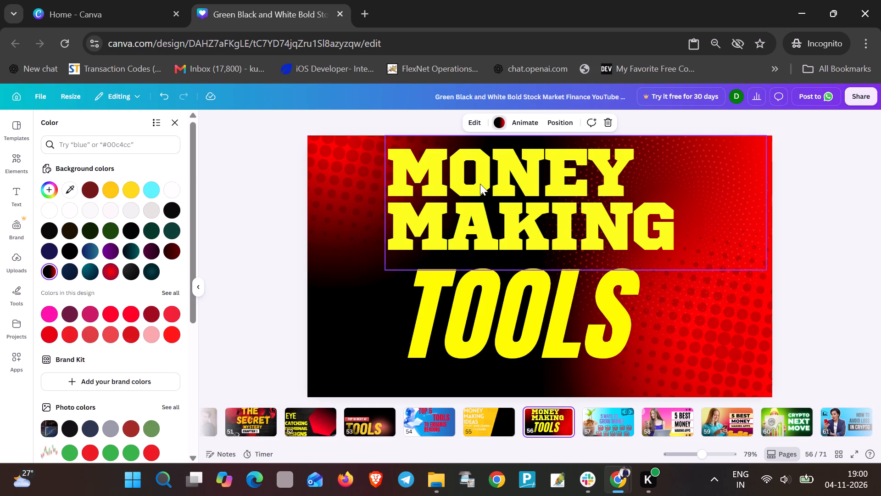
{"action": "left_click_drag", "start_coordinate": [480, 184], "coordinate": [403, 186]}
{"action": "left_click_drag", "start_coordinate": [508, 308], "coordinate": [428, 321]}
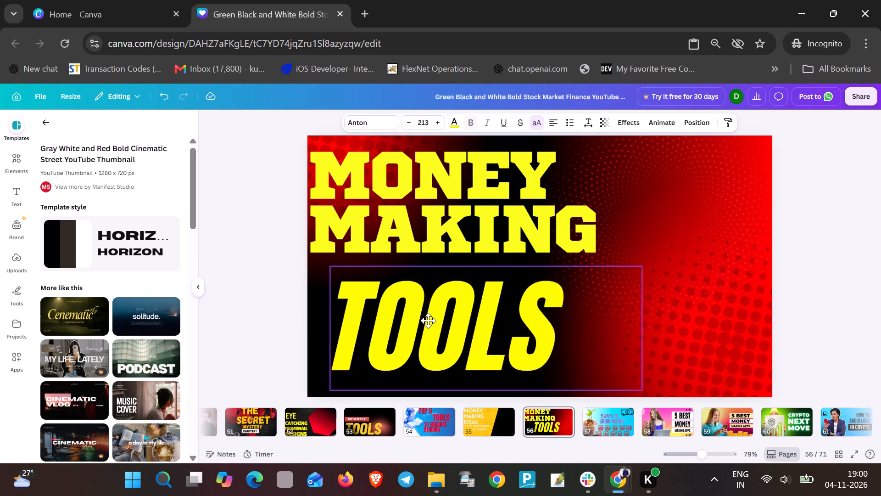
{"action": "left_click_drag", "start_coordinate": [428, 321], "coordinate": [421, 321]}
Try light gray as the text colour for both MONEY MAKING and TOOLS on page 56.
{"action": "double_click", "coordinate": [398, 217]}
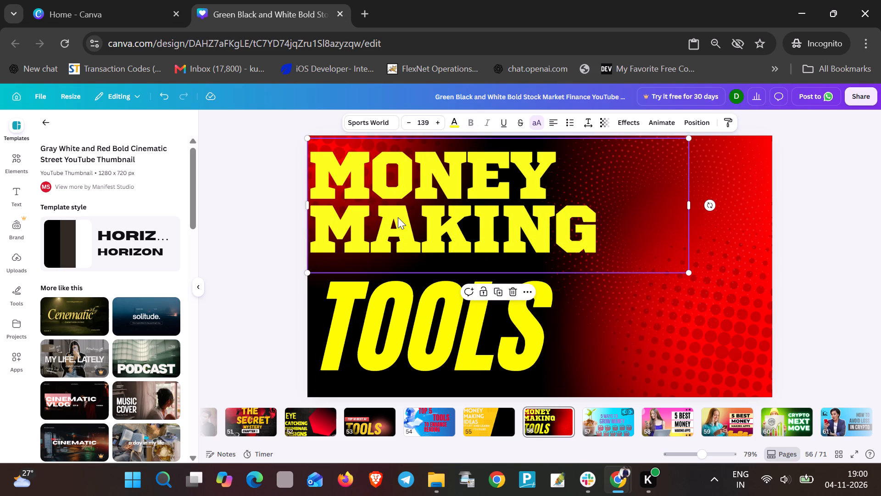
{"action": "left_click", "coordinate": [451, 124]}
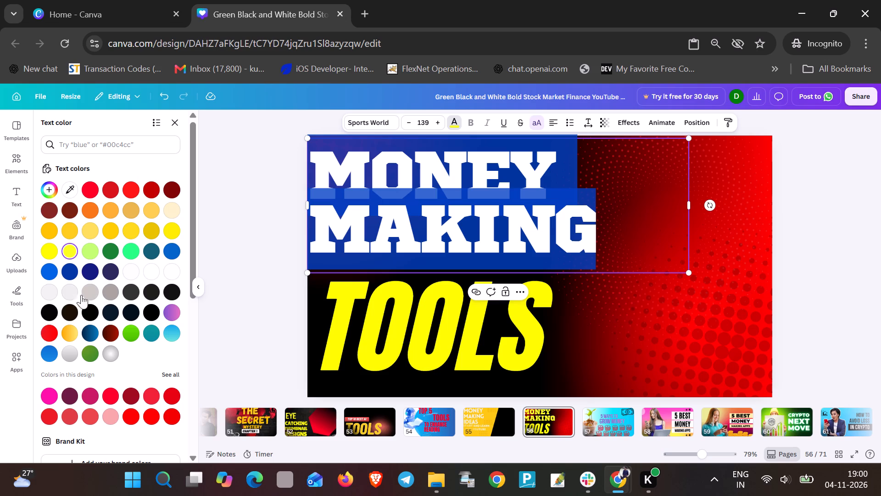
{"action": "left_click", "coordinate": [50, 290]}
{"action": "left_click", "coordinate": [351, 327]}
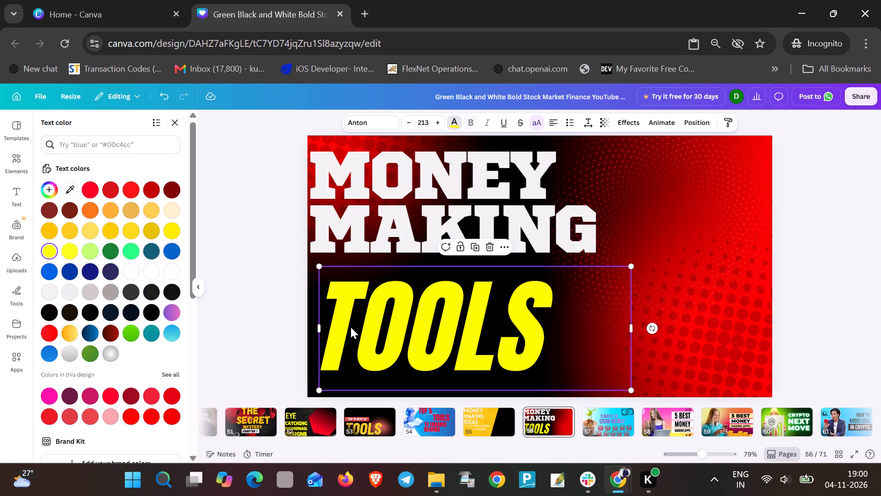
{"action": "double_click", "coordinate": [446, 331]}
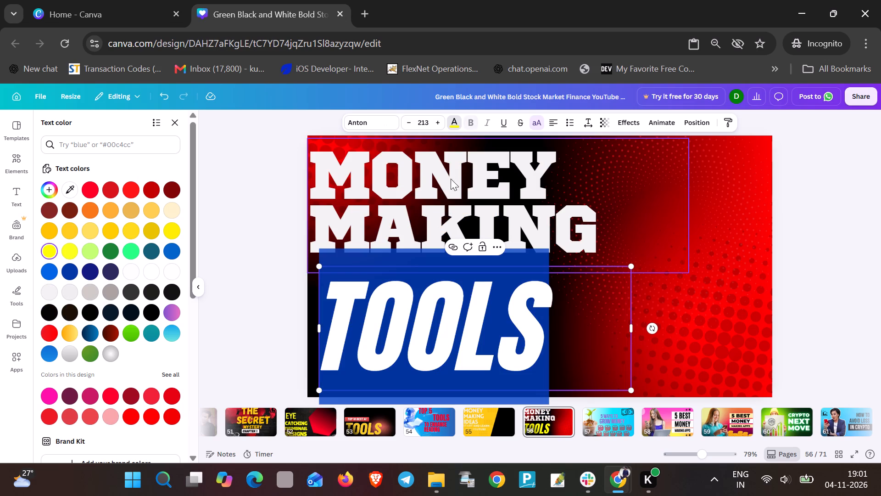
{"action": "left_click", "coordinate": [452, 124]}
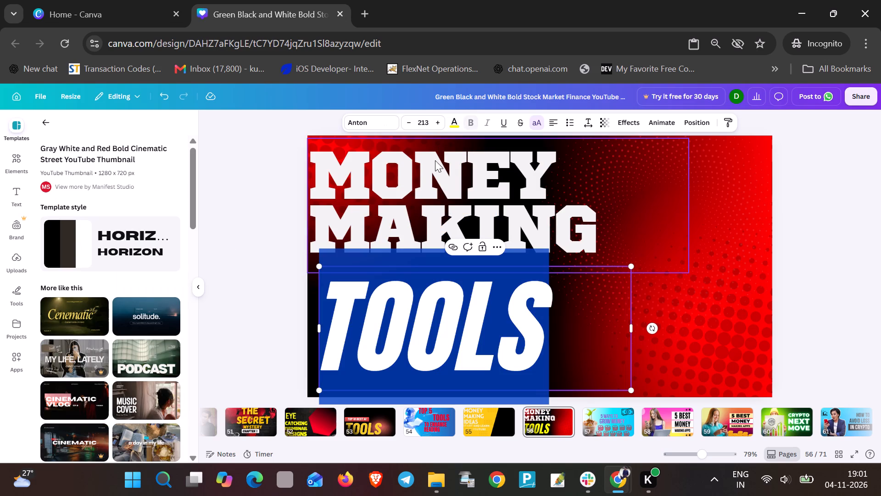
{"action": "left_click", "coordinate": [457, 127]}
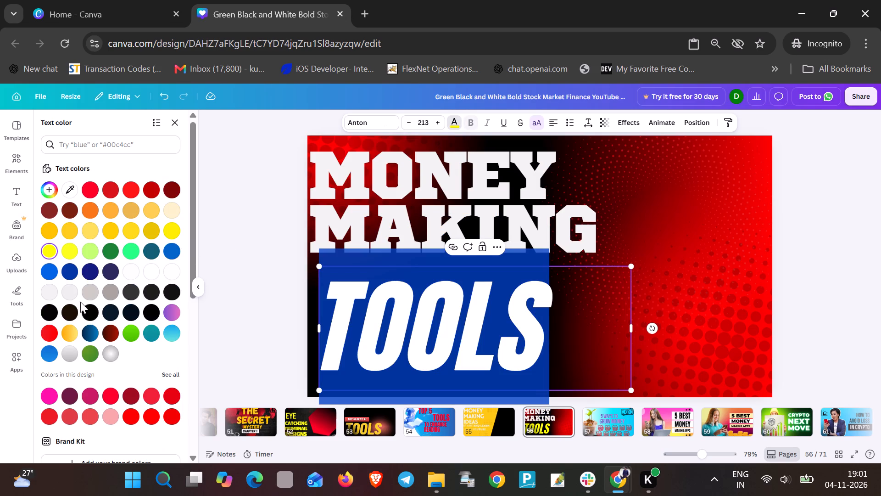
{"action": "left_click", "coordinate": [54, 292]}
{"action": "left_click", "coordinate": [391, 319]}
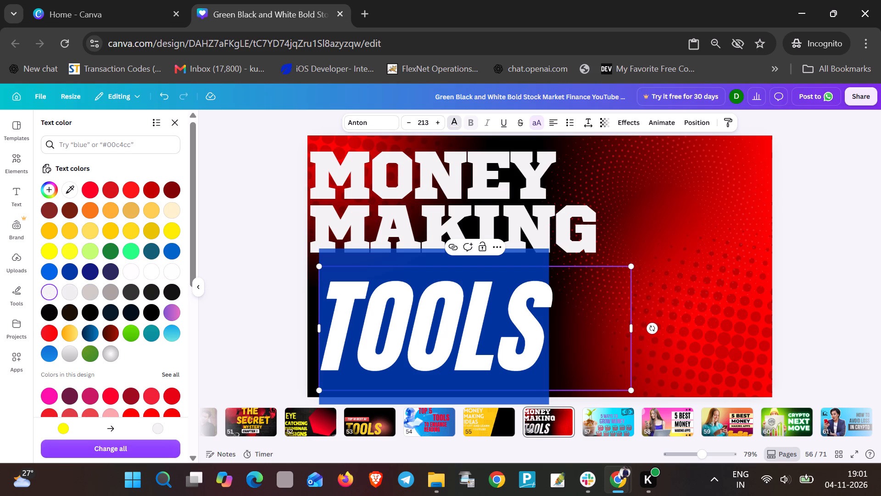
Recolour the MONEY MAKING and TOOLS text on page 56 in the same bright yellow.
{"action": "double_click", "coordinate": [383, 237]}
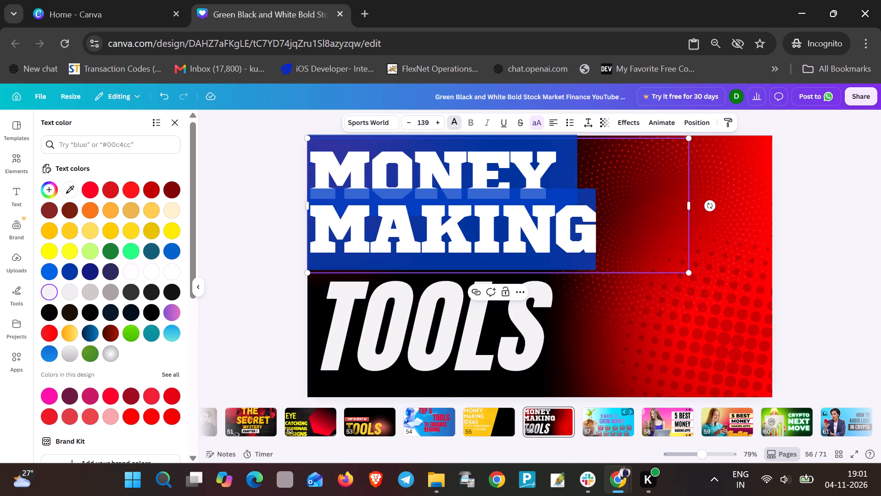
{"action": "left_click", "coordinate": [457, 125]}
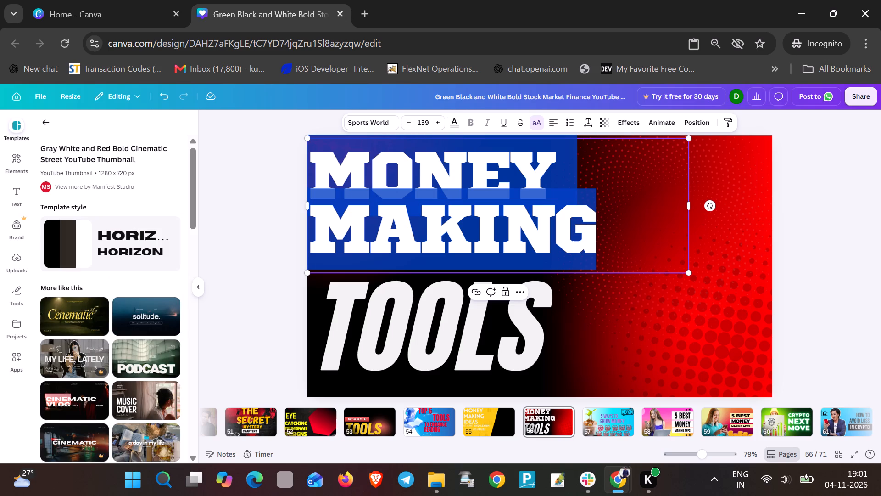
{"action": "left_click", "coordinate": [453, 127]}
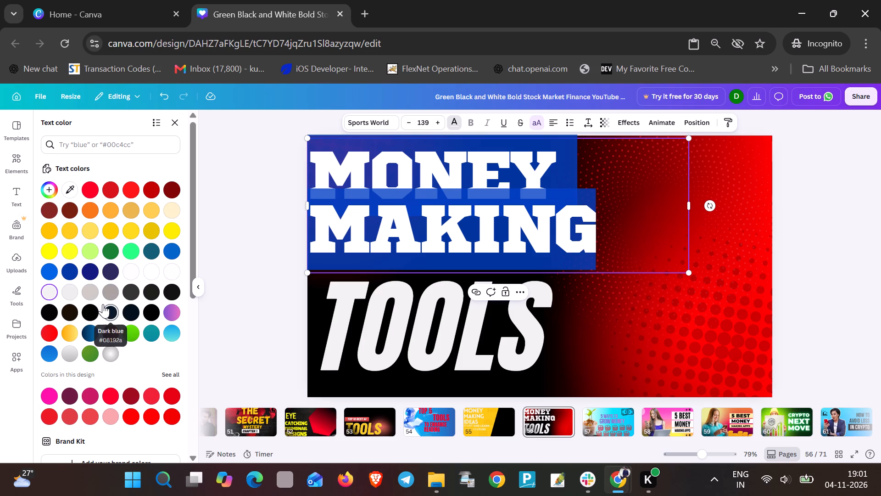
{"action": "scroll", "coordinate": [103, 304], "scroll_direction": "down", "scroll_amount": 1}
{"action": "left_click", "coordinate": [67, 188]}
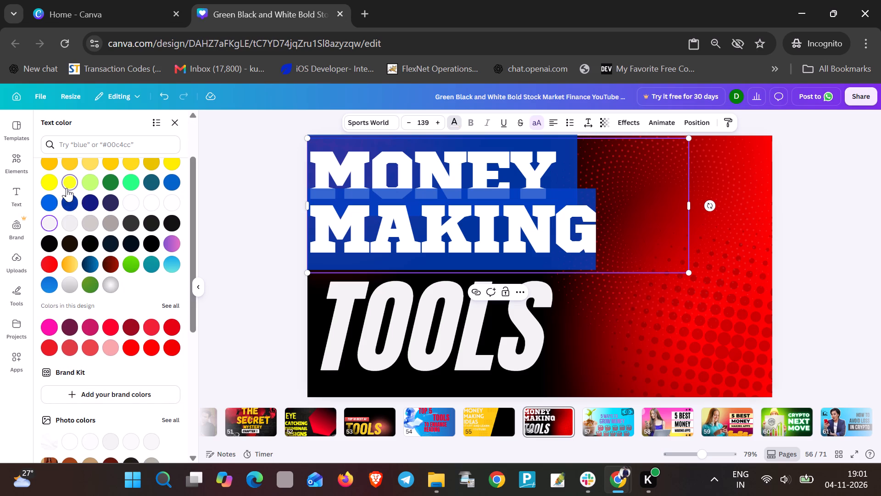
{"action": "left_click", "coordinate": [401, 267]}
{"action": "left_click", "coordinate": [411, 293]}
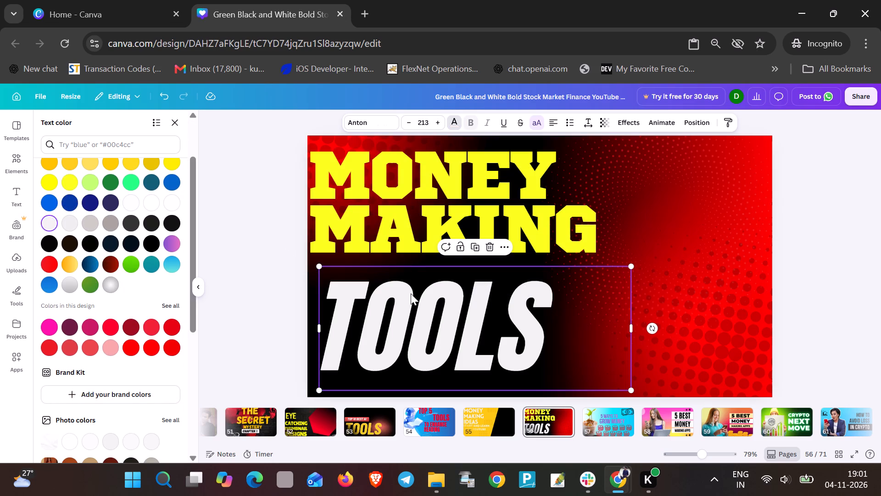
{"action": "double_click", "coordinate": [544, 319]}
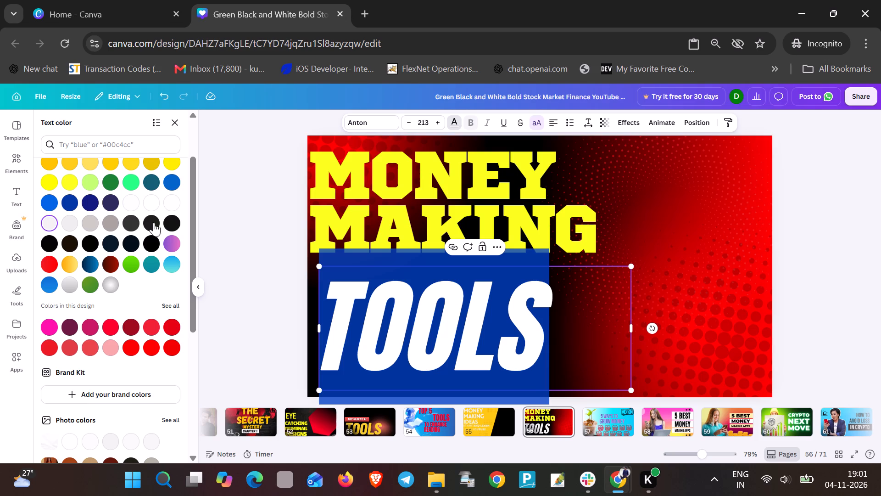
{"action": "left_click", "coordinate": [71, 186]}
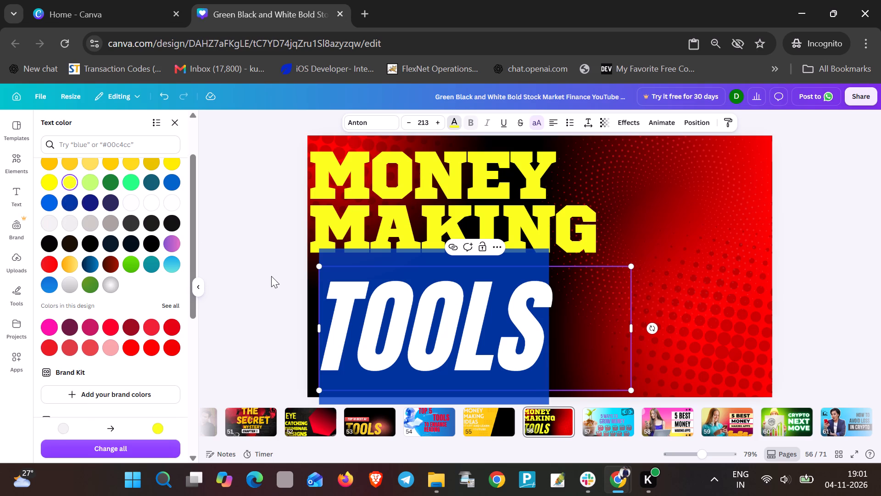
On page 54, stack TOP 5, TOOLS, TO ENHANCE and READING along the thumbnail's right edge, with TOP 5 in the upper corner.
{"action": "left_click", "coordinate": [331, 349]}
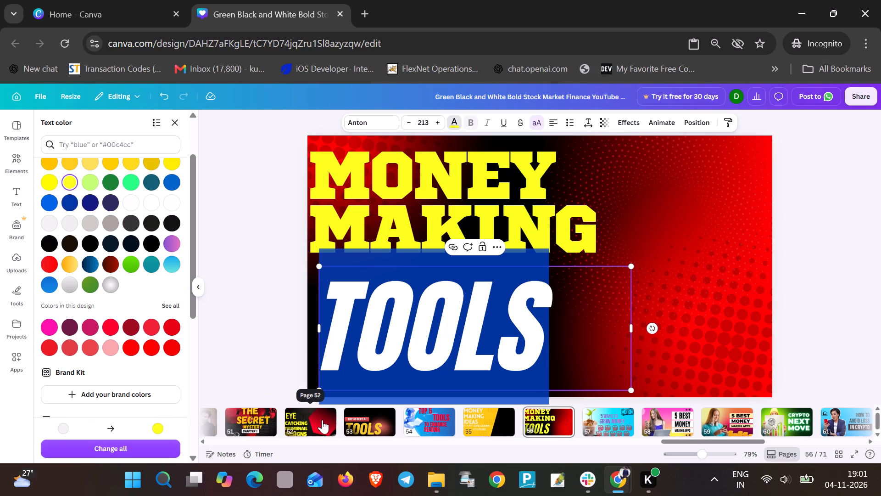
{"action": "left_click", "coordinate": [428, 424]}
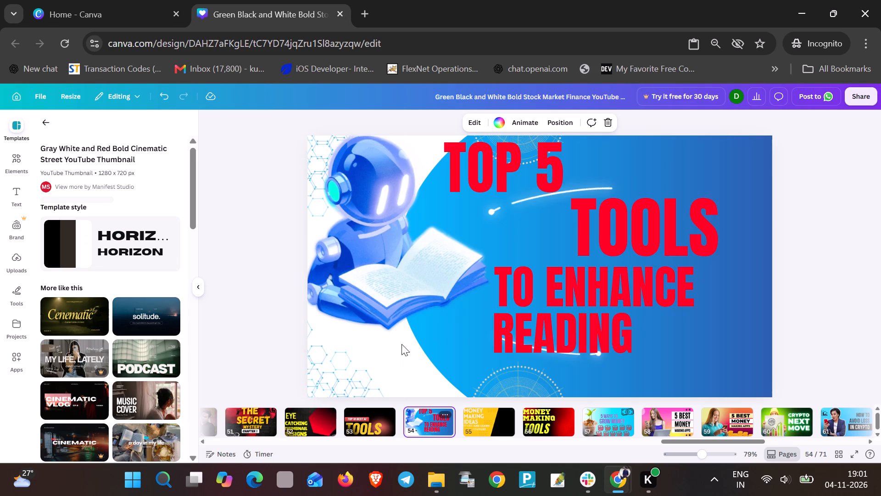
{"action": "left_click", "coordinate": [399, 305]}
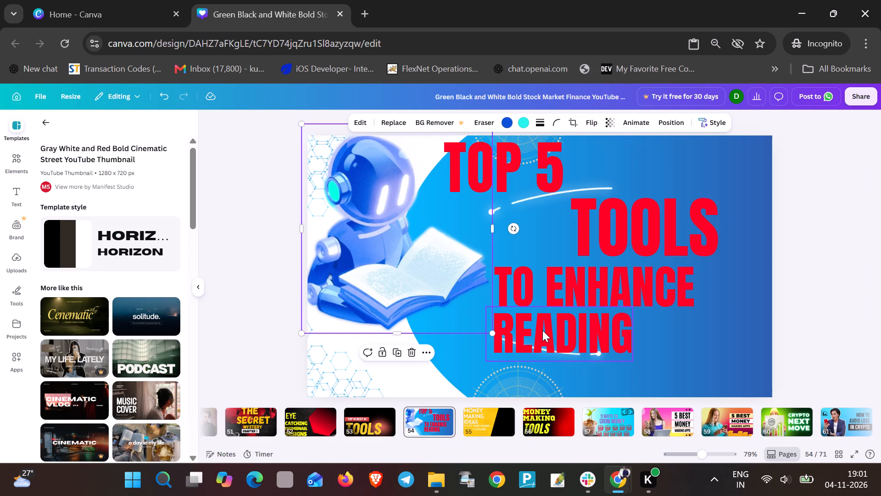
{"action": "left_click_drag", "start_coordinate": [542, 330], "coordinate": [664, 366]}
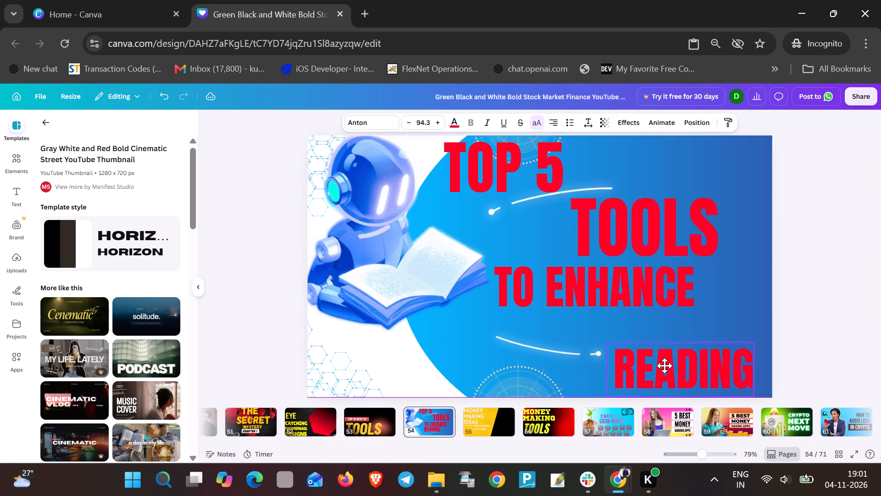
{"action": "left_click_drag", "start_coordinate": [664, 366], "coordinate": [679, 369]}
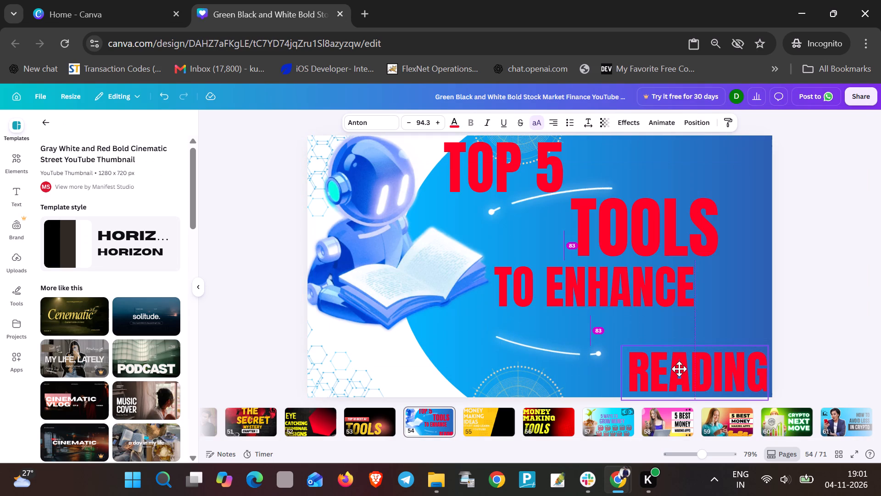
{"action": "left_click_drag", "start_coordinate": [679, 369], "coordinate": [680, 369]}
{"action": "left_click_drag", "start_coordinate": [590, 286], "coordinate": [630, 306]}
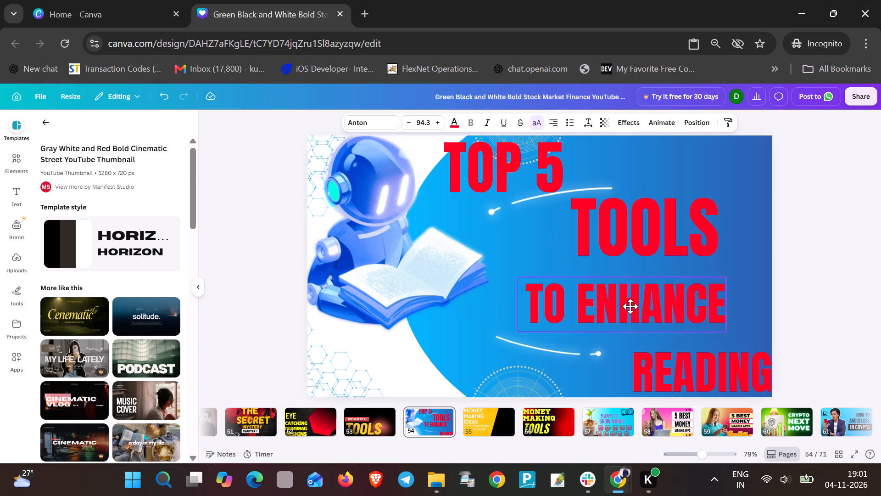
{"action": "left_click_drag", "start_coordinate": [630, 306], "coordinate": [668, 325]}
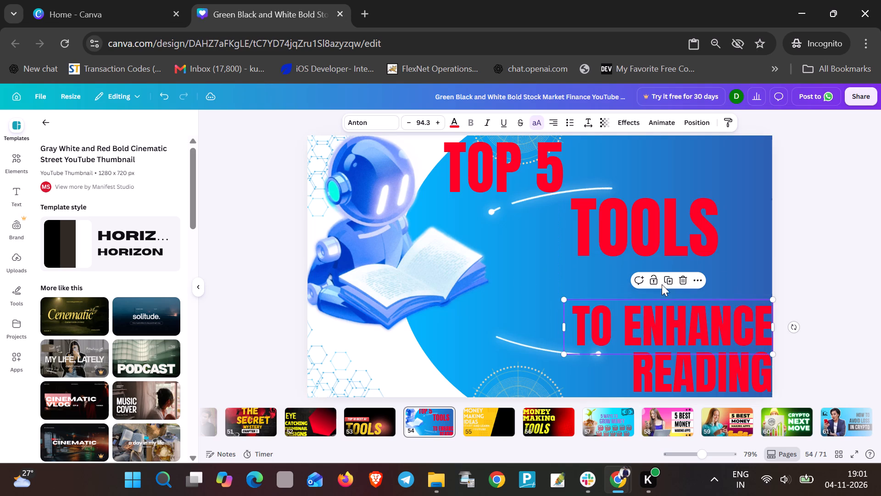
{"action": "left_click_drag", "start_coordinate": [635, 226], "coordinate": [690, 271]}
{"action": "left_click_drag", "start_coordinate": [525, 173], "coordinate": [576, 187]}
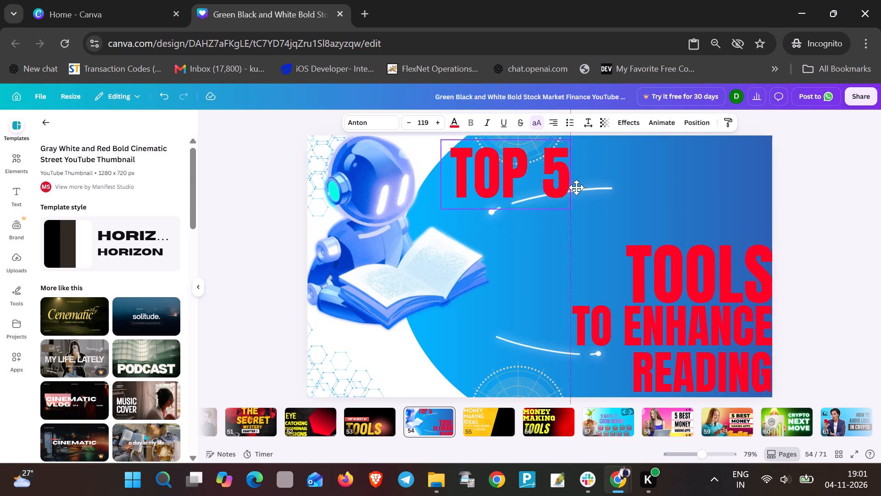
{"action": "left_click_drag", "start_coordinate": [576, 187], "coordinate": [730, 216]}
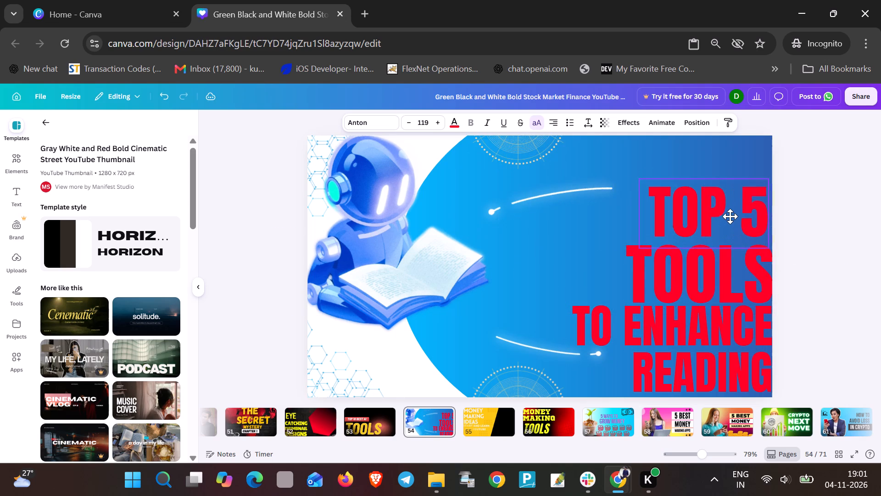
{"action": "left_click_drag", "start_coordinate": [730, 216], "coordinate": [731, 215]}
{"action": "left_click_drag", "start_coordinate": [701, 216], "coordinate": [697, 201]}
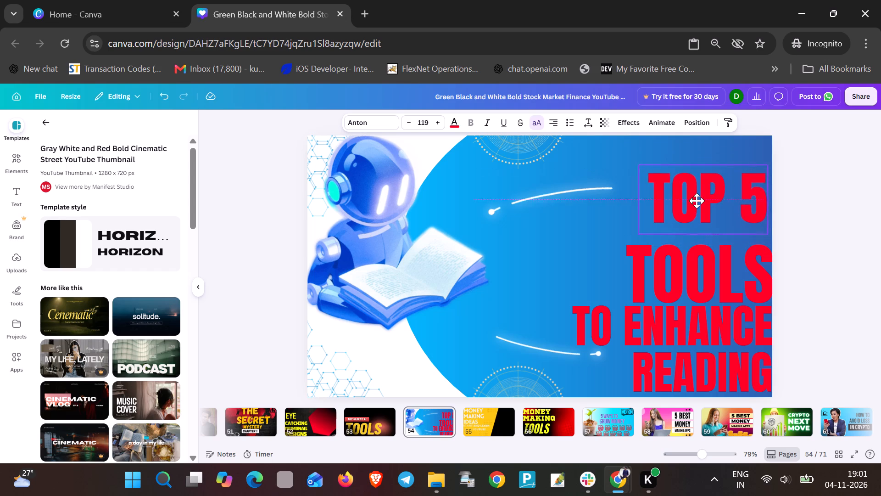
{"action": "left_click_drag", "start_coordinate": [697, 201], "coordinate": [701, 171]}
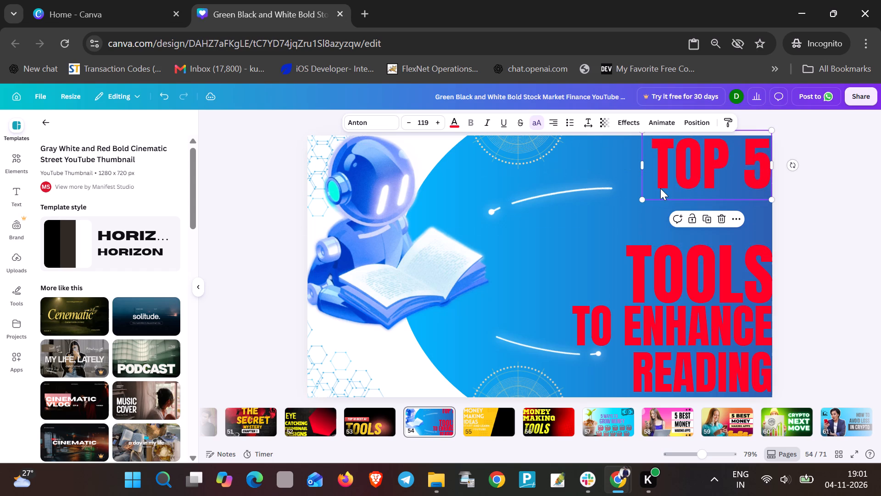
Enlarge TOP 5 from its upper-right corner, then move TOOLS directly beneath it and enlarge it to about font size 157.
{"action": "left_click_drag", "start_coordinate": [642, 201], "coordinate": [613, 211]}
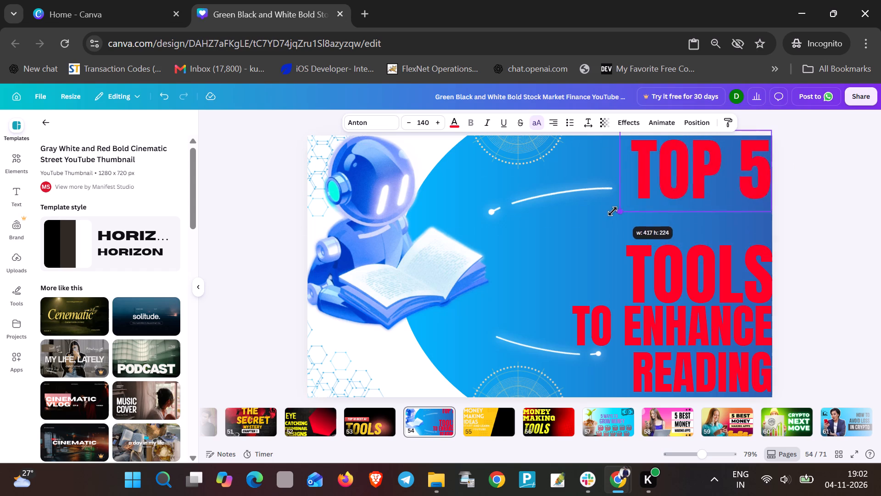
{"action": "left_click_drag", "start_coordinate": [613, 211], "coordinate": [593, 220]}
{"action": "left_click_drag", "start_coordinate": [691, 262], "coordinate": [681, 257]}
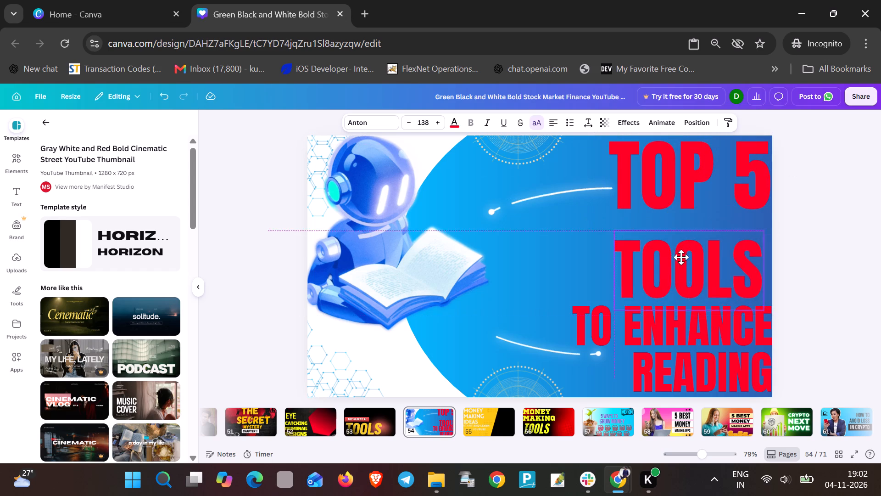
{"action": "left_click_drag", "start_coordinate": [681, 257], "coordinate": [682, 233]}
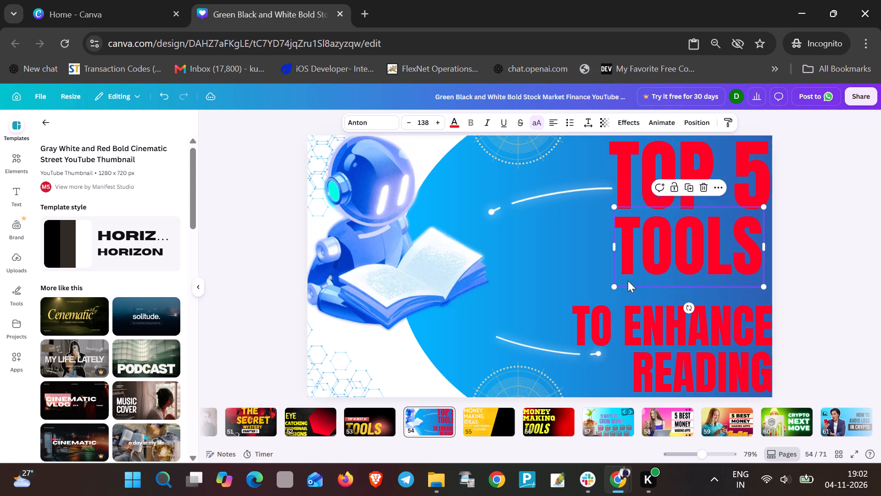
{"action": "left_click_drag", "start_coordinate": [610, 285], "coordinate": [591, 300]}
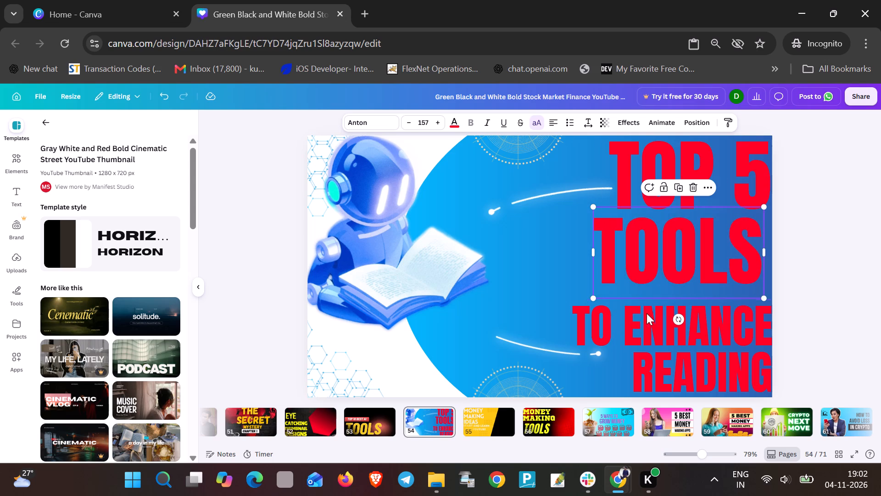
Enlarge TO ENHANCE to about font size 105 and move it up directly beneath TOOLS.
{"action": "left_click", "coordinate": [651, 320]}
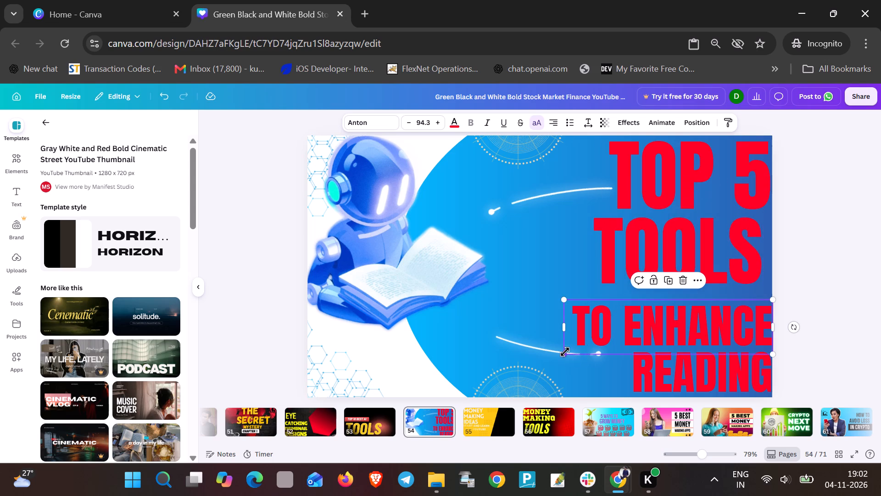
{"action": "left_click_drag", "start_coordinate": [565, 352], "coordinate": [541, 363]}
{"action": "left_click_drag", "start_coordinate": [573, 337], "coordinate": [577, 324]}
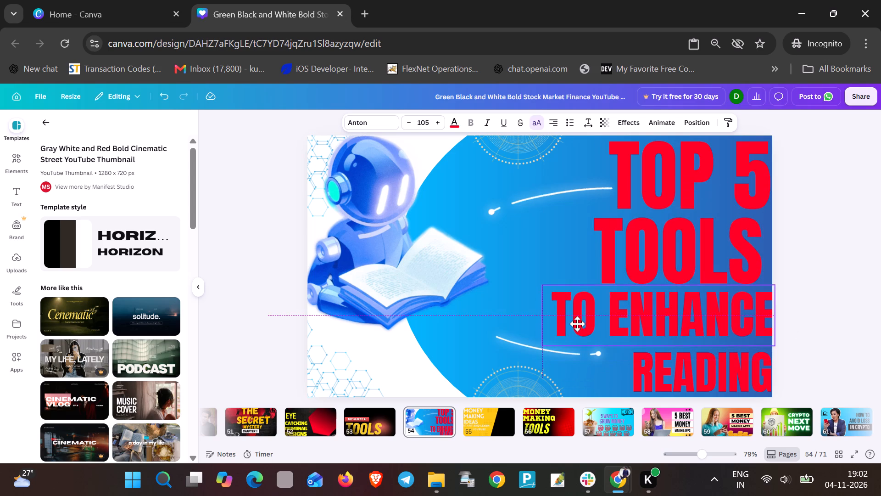
{"action": "left_click_drag", "start_coordinate": [577, 324], "coordinate": [578, 322]}
Widen the READING text box towards the left on page 54.
{"action": "left_click", "coordinate": [665, 359]}
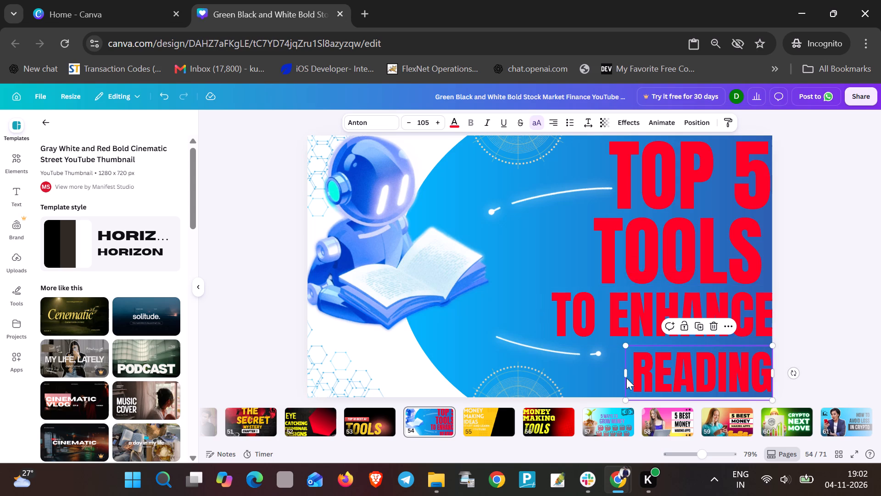
{"action": "left_click_drag", "start_coordinate": [624, 373], "coordinate": [594, 371]}
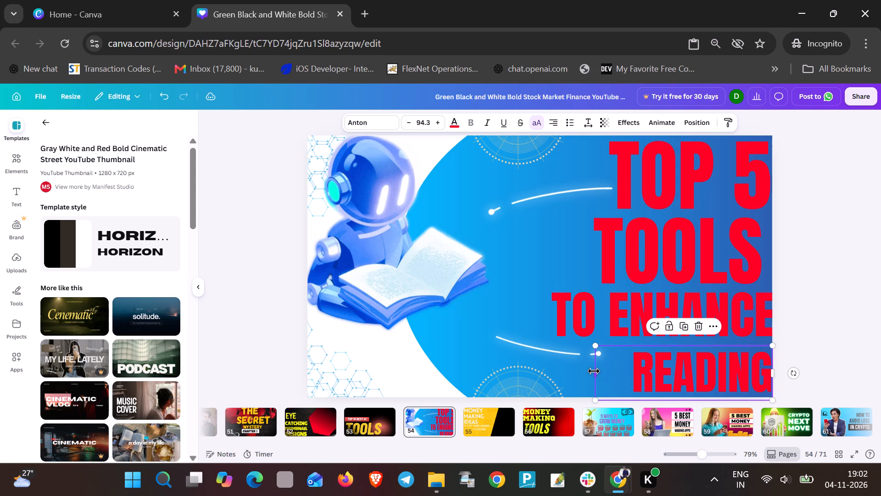